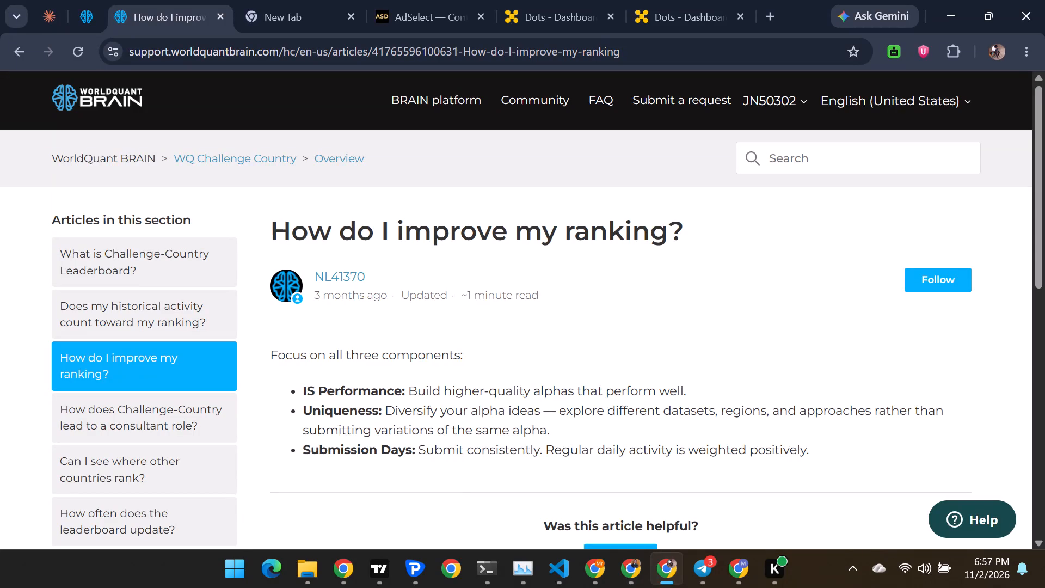
Read the support article on improving the ranking and view the Challenge - Kenya leaderboard.
scroll(456, 419, down, 5)
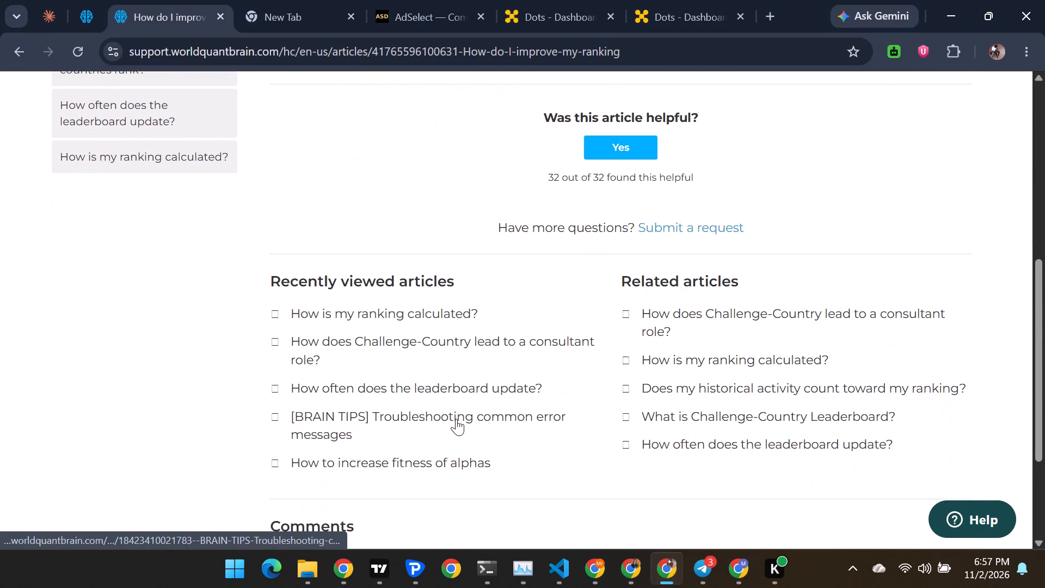
scroll(456, 419, down, 2)
scroll(456, 419, up, 9)
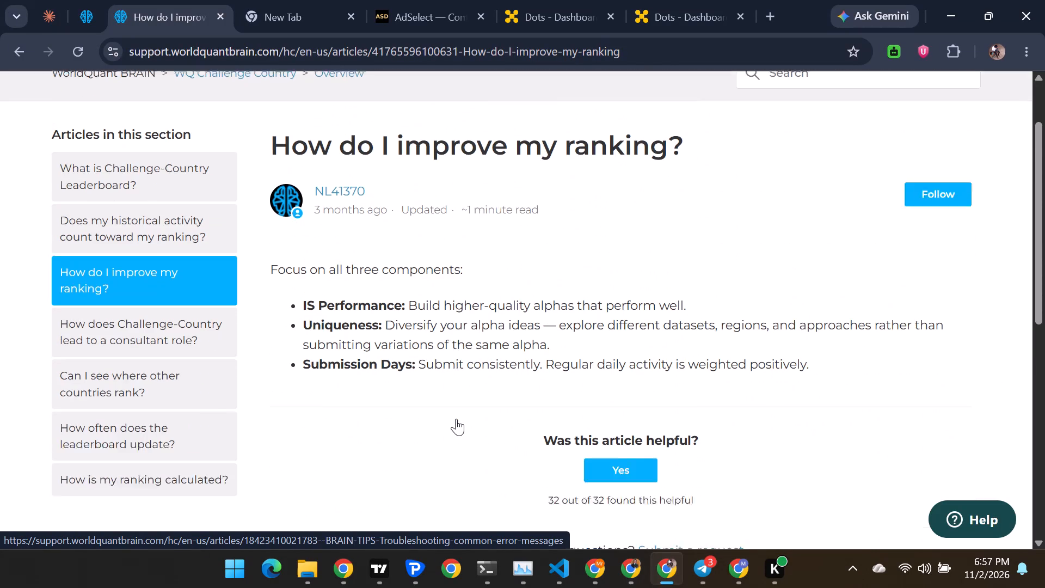
scroll(456, 419, up, 9)
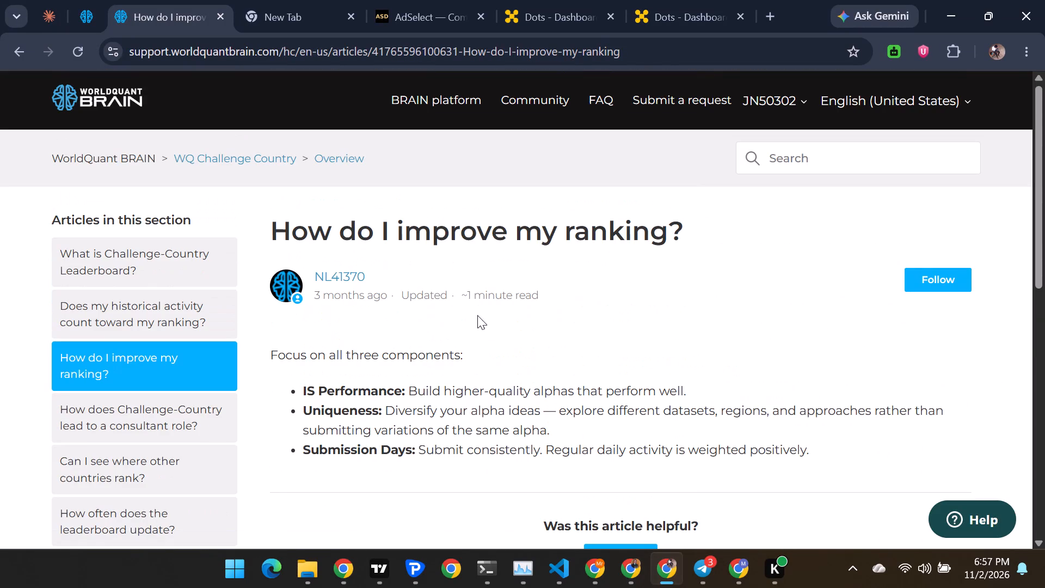
click(85, 20)
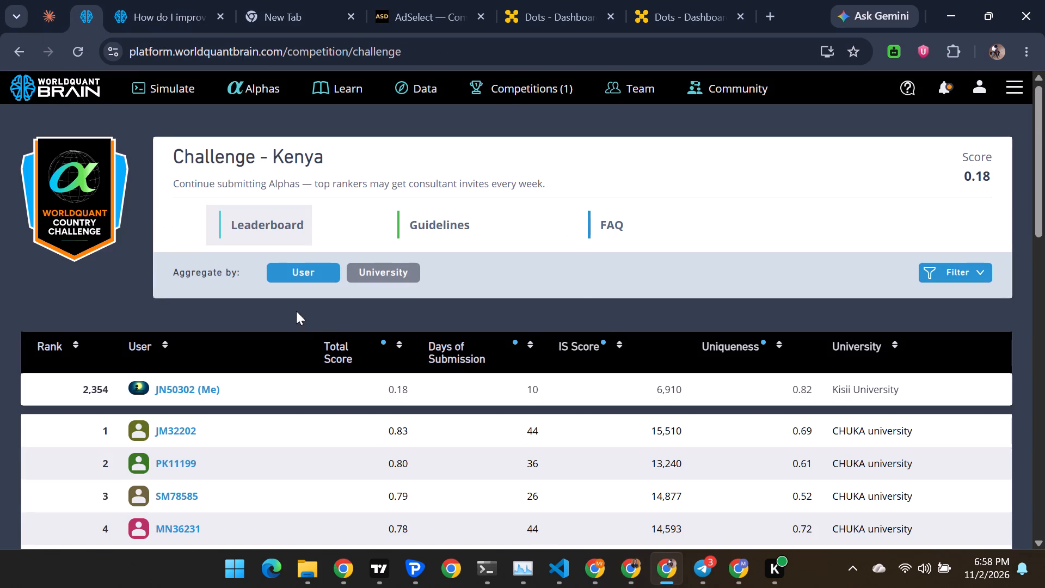
Switch to the other browser window with the alpha simulator and rerun Simulation 3 on USA/D1/TOP2000.
double_click(628, 573)
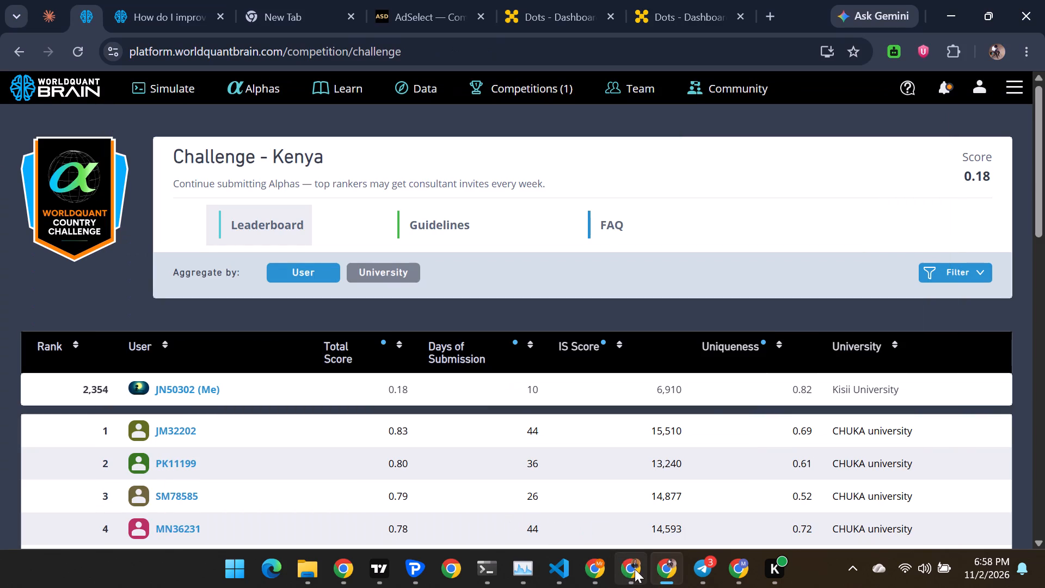
click(633, 568)
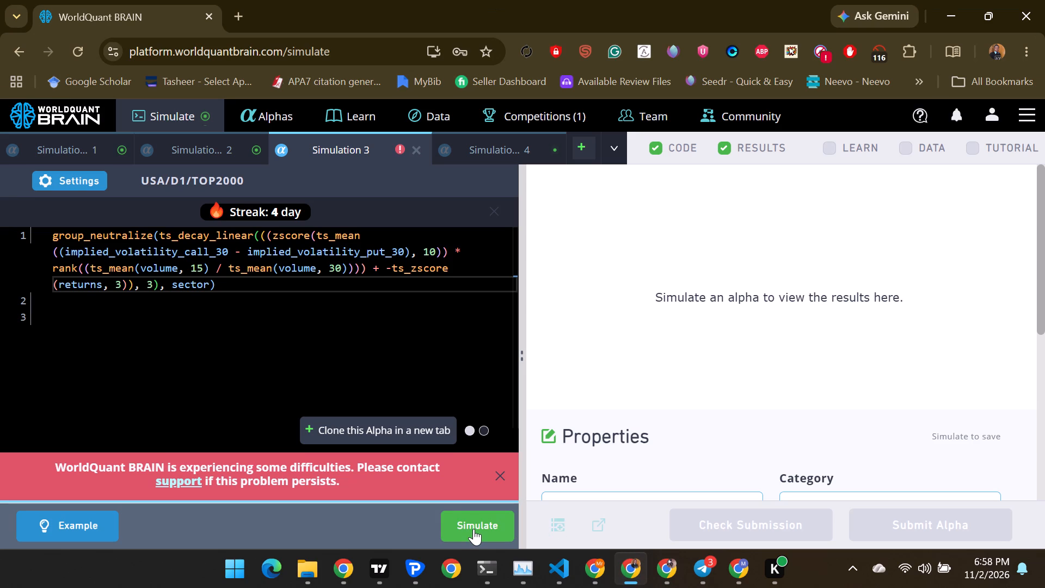
click(474, 529)
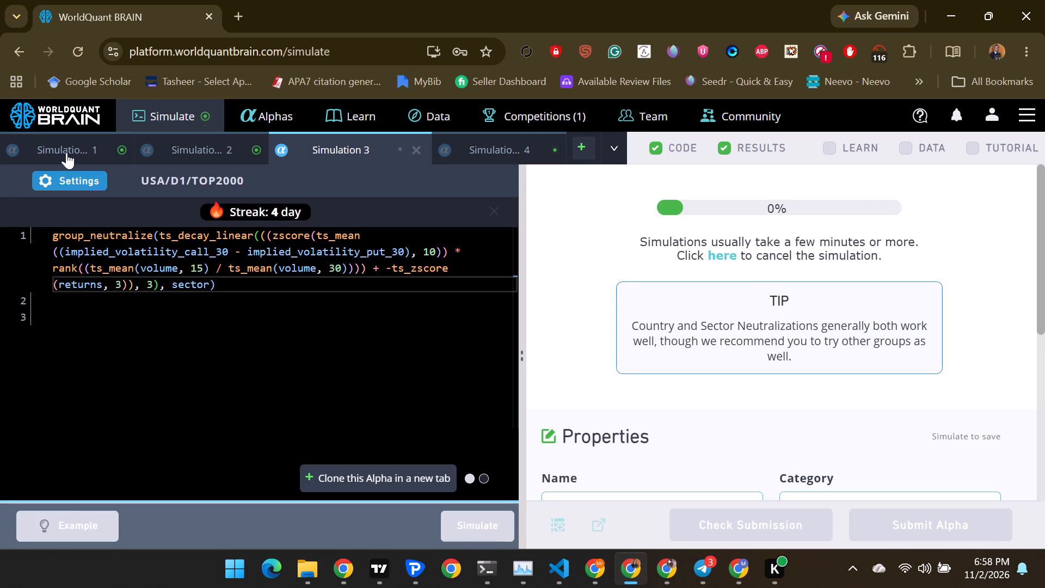
Reveal the test period results of Simulation 1 and run the submission check on its alpha.
click(66, 152)
click(724, 528)
click(735, 526)
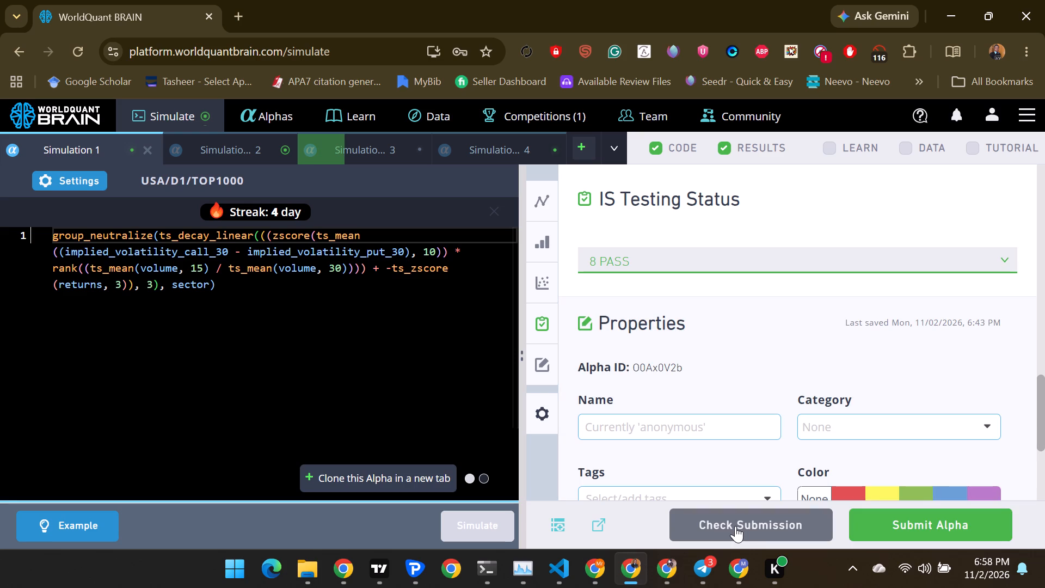
Examine Simulation 1's properties, performance chart and yearly IS Summary figures, including the summary for the IS period.
scroll(771, 327, down, 3)
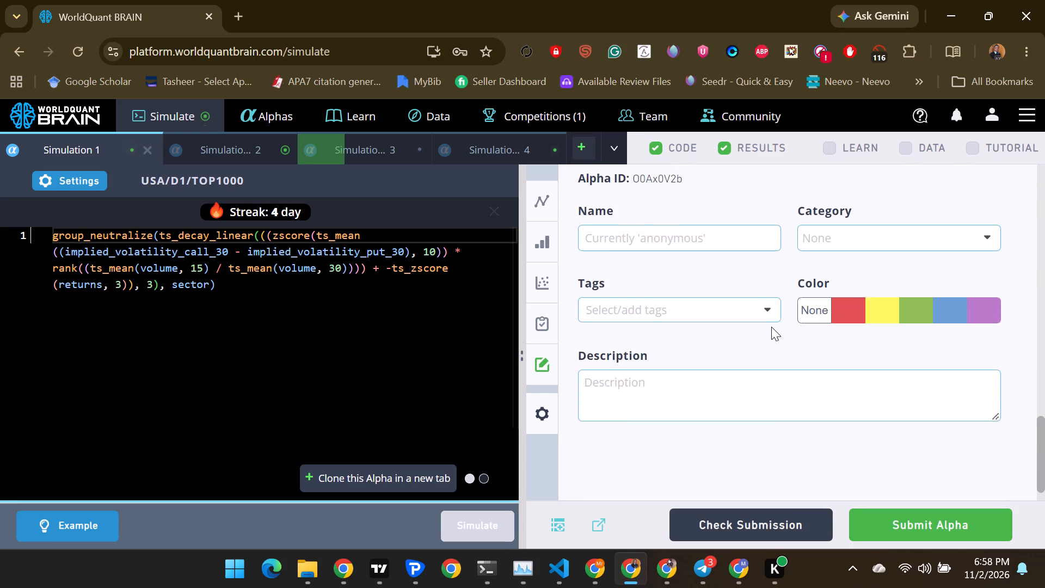
scroll(771, 327, up, 12)
scroll(771, 327, down, 1)
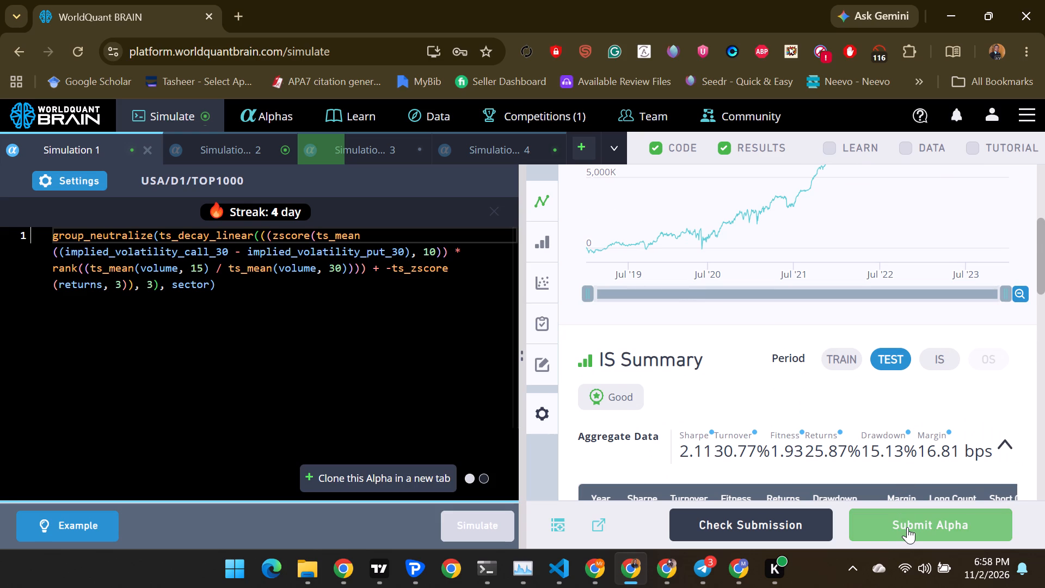
scroll(870, 443, down, 2)
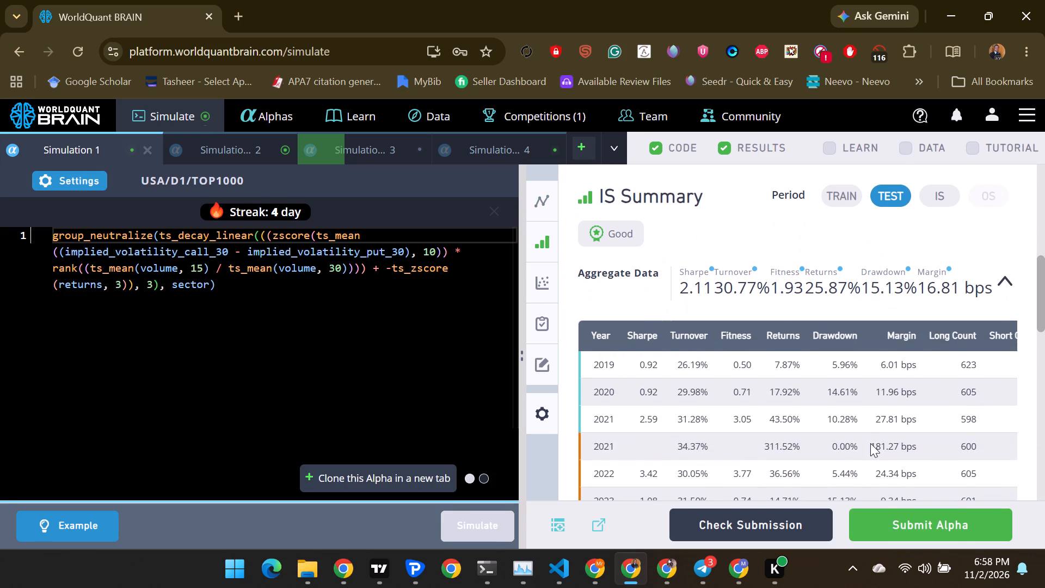
scroll(870, 443, down, 2)
scroll(870, 443, up, 3)
click(941, 270)
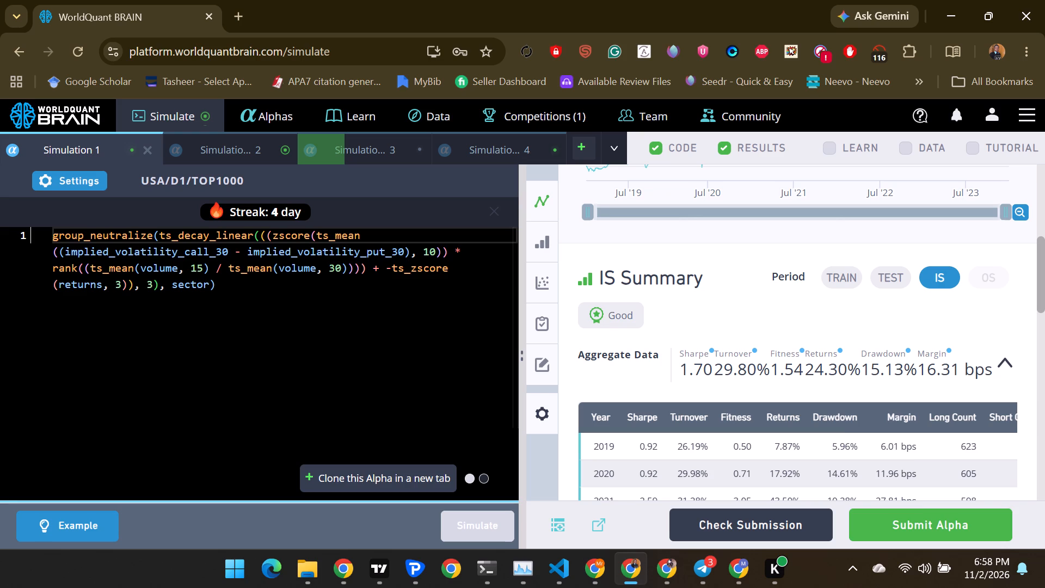
Submit the alpha from Simulation 1.
click(923, 522)
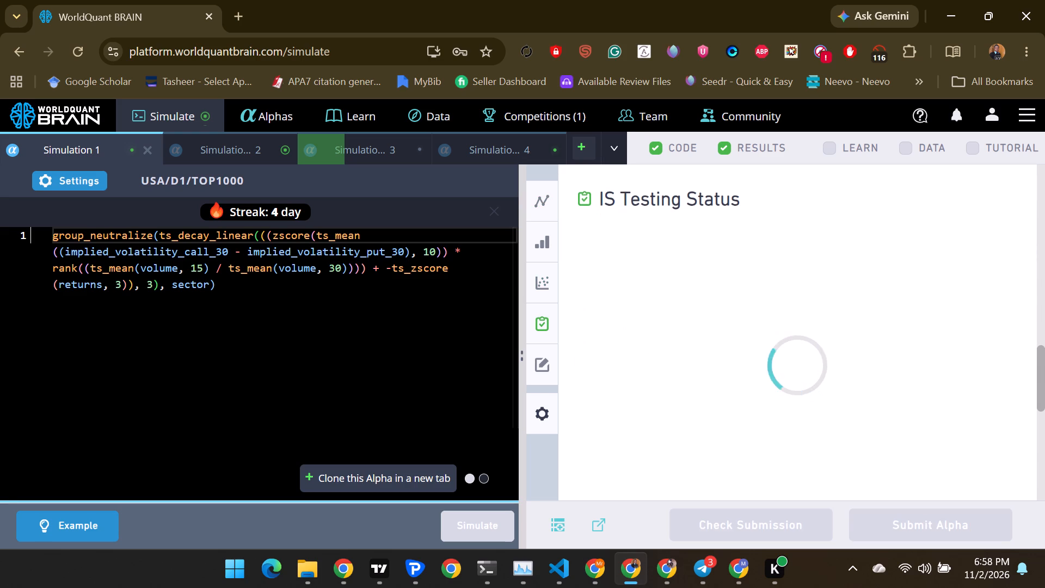
Reveal the test period results of Simulation 2 and inspect the details of its failed IS tests.
click(219, 155)
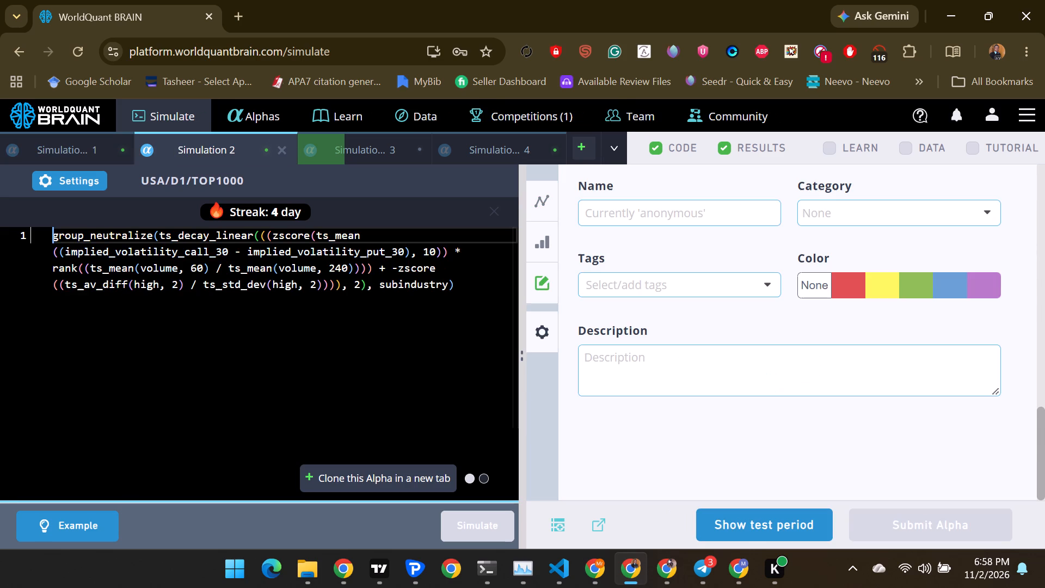
click(751, 526)
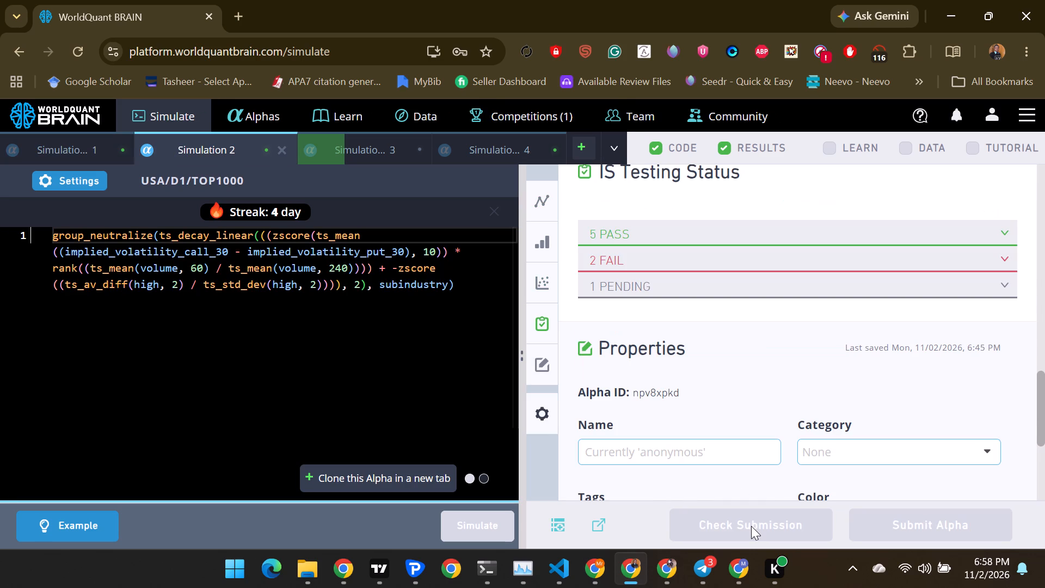
click(771, 265)
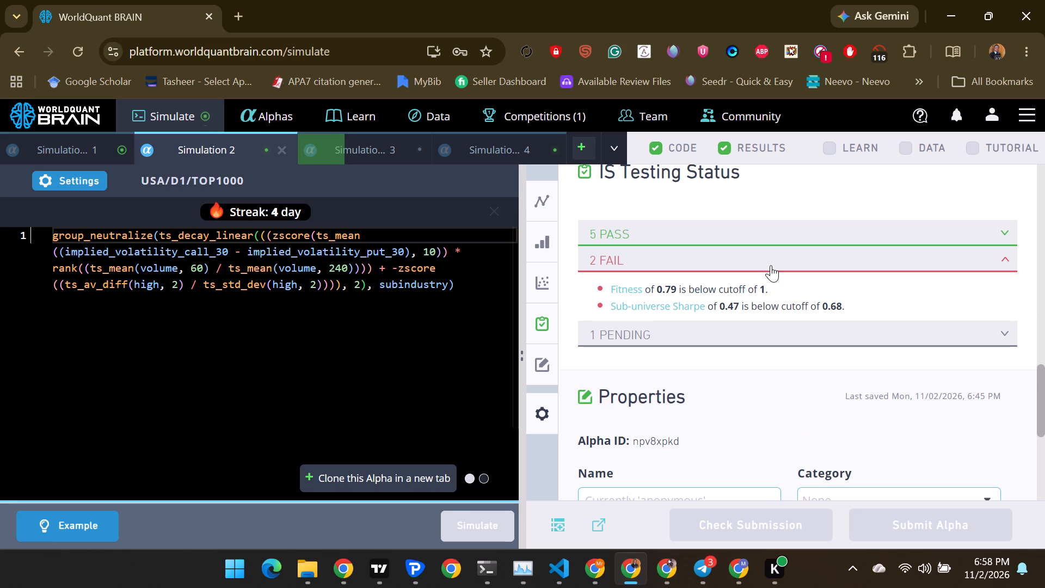
click(771, 265)
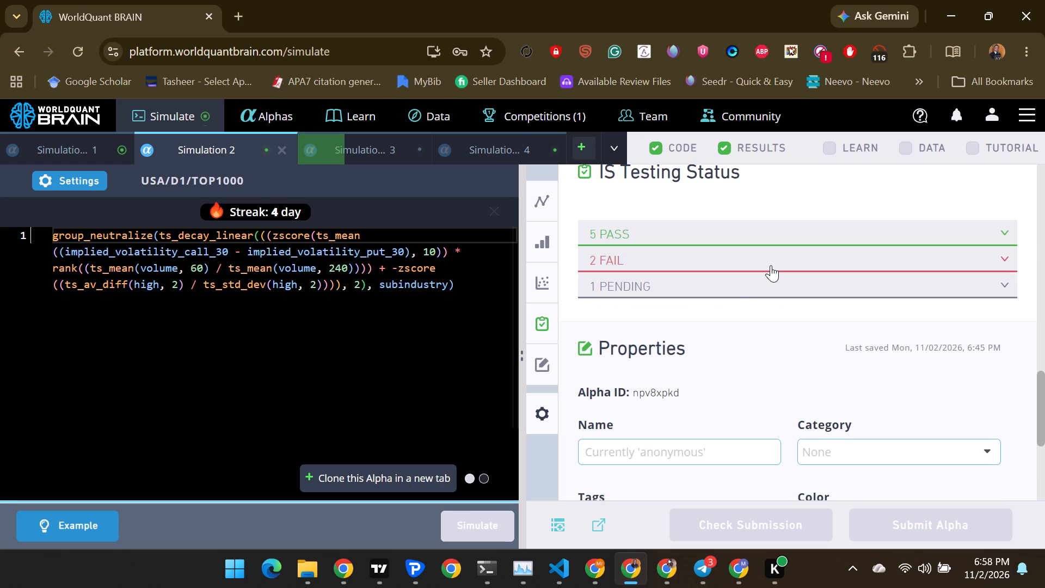
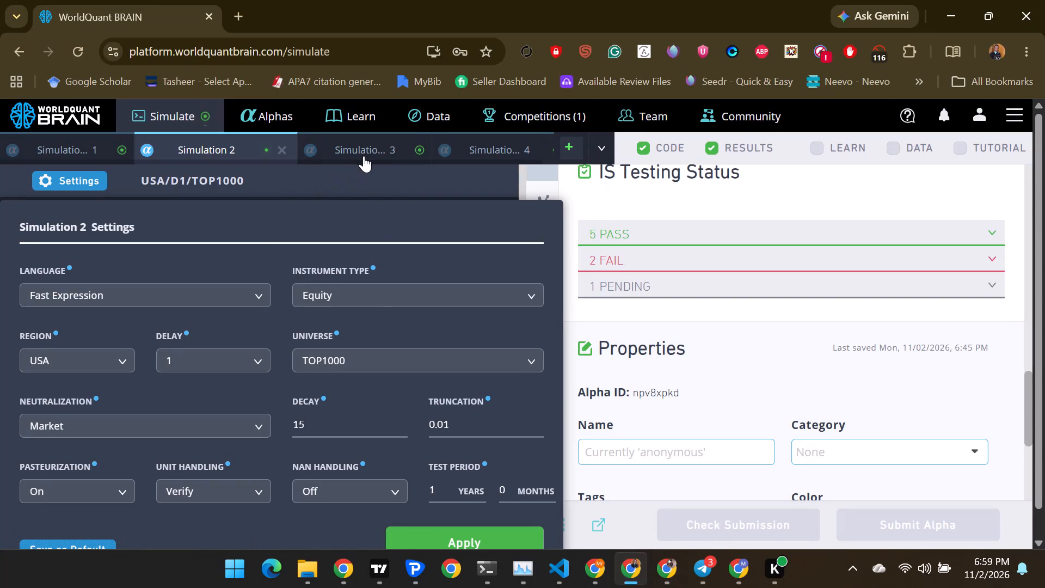
Reveal the test period results of Simulation 3 and run the submission check on its alpha.
click(360, 152)
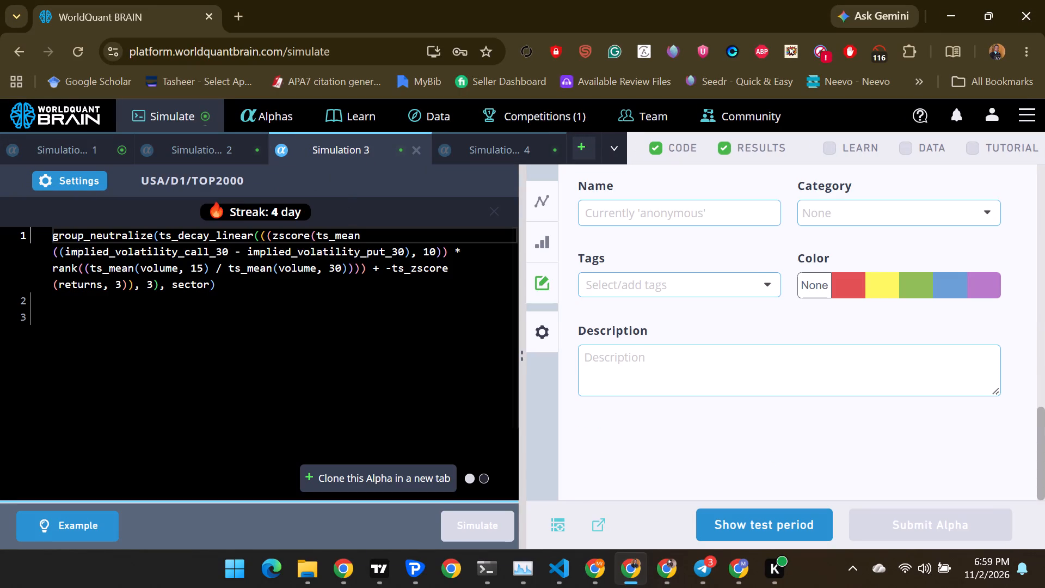
drag(739, 506, 740, 511)
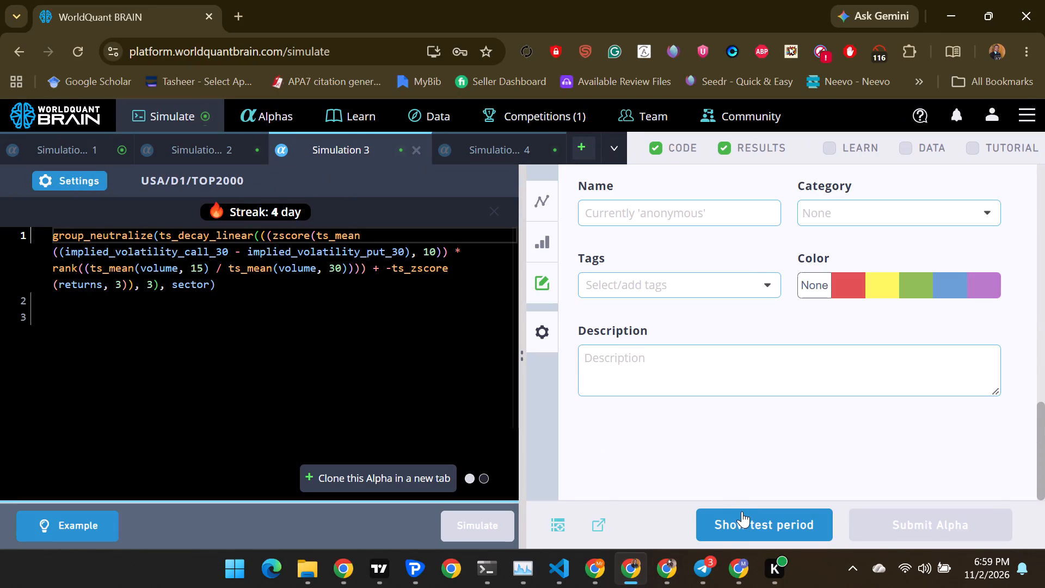
click(743, 511)
click(749, 514)
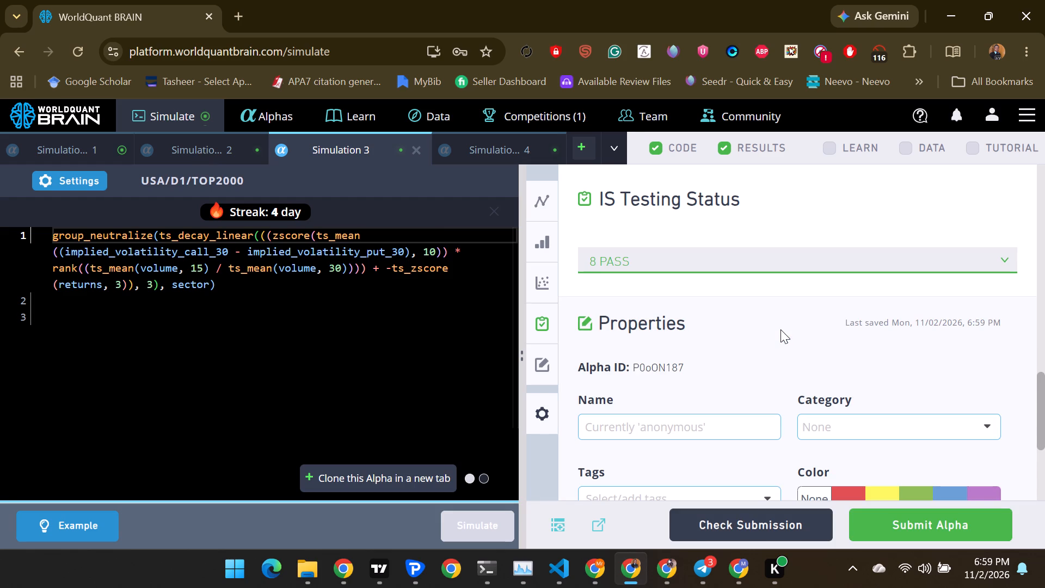
Submit the alpha from Simulation 3 after reviewing its IS testing status and IS Summary.
scroll(780, 329, down, 7)
scroll(776, 336, up, 9)
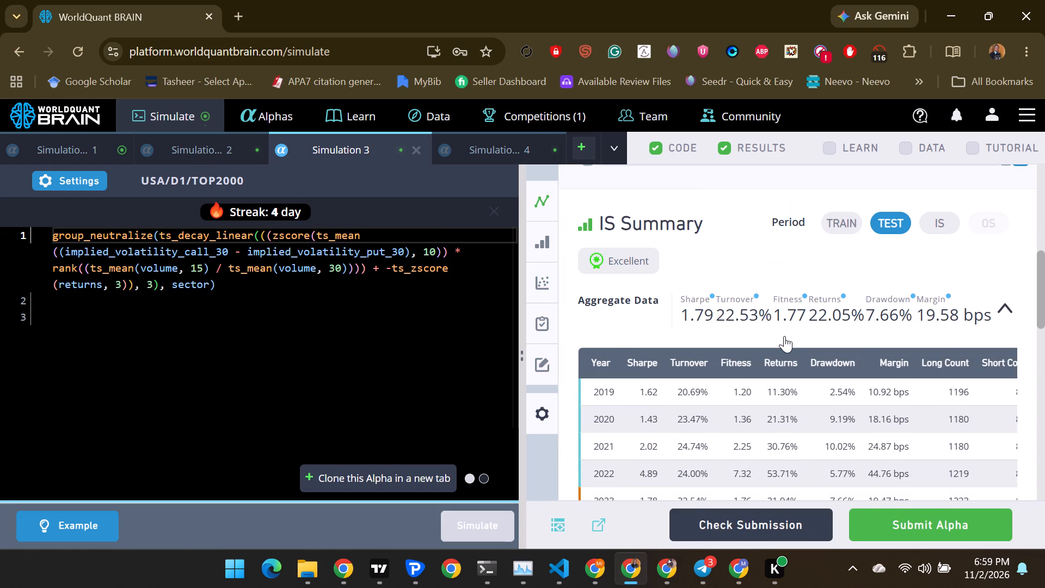
click(910, 518)
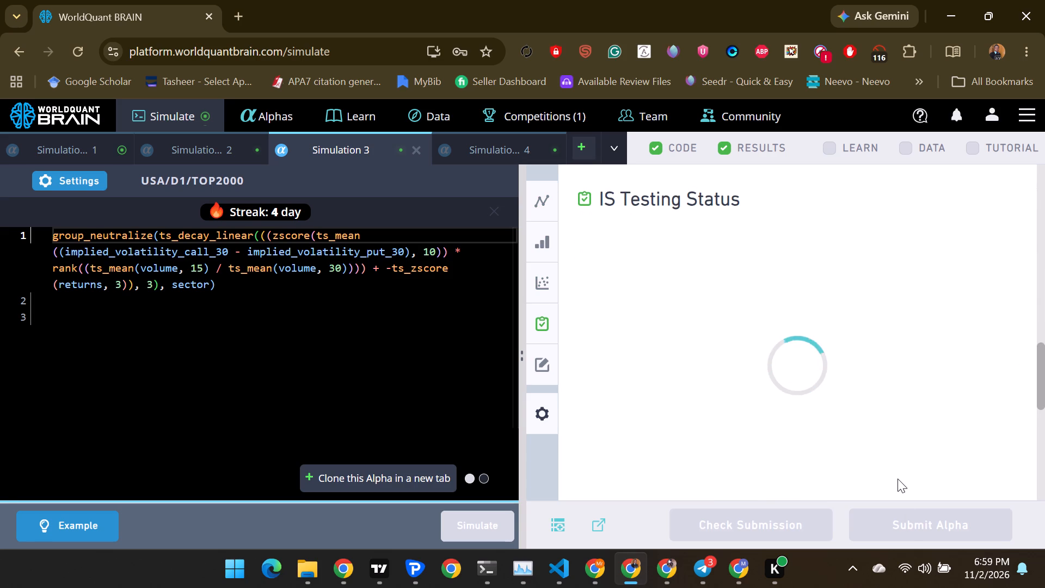
Return to Simulation 2 and examine its simulation settings alongside its expression.
click(191, 150)
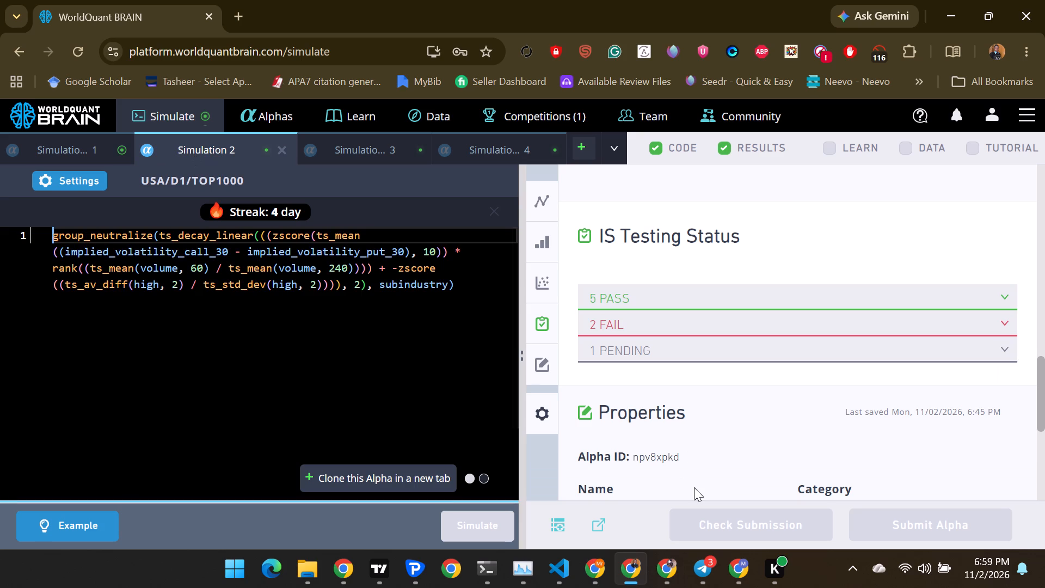
click(65, 184)
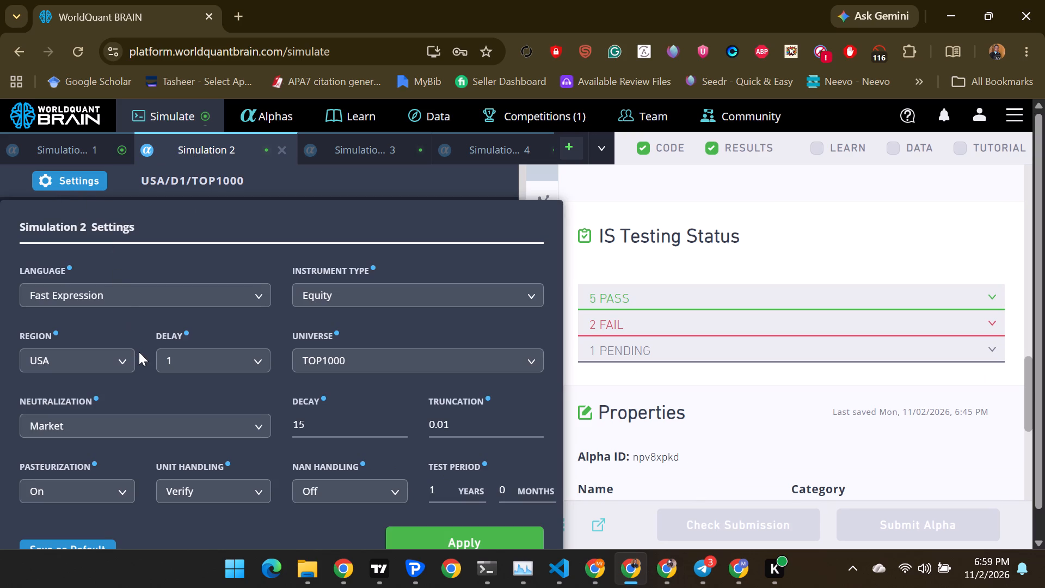
click(82, 188)
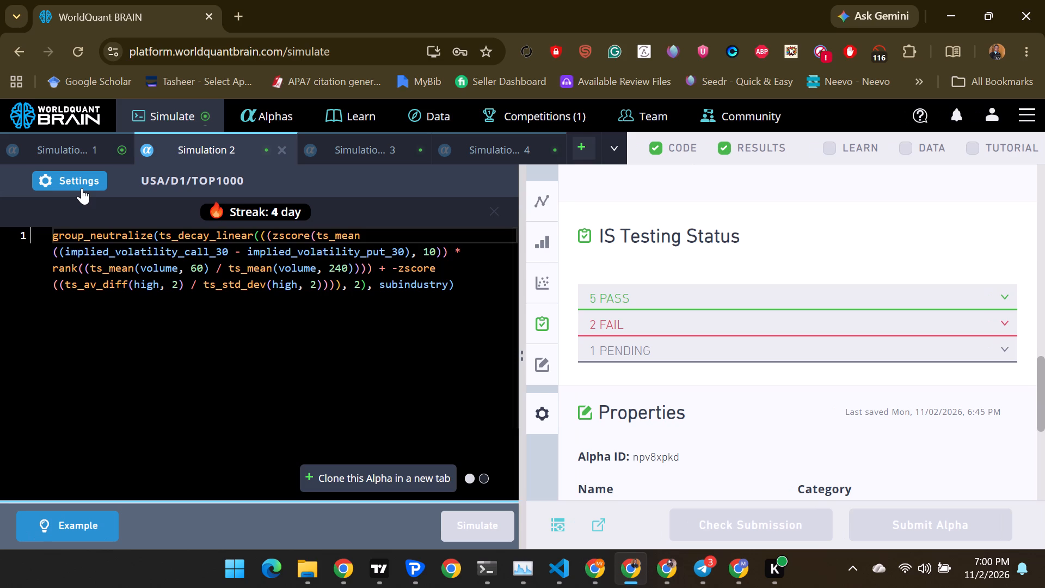
click(82, 188)
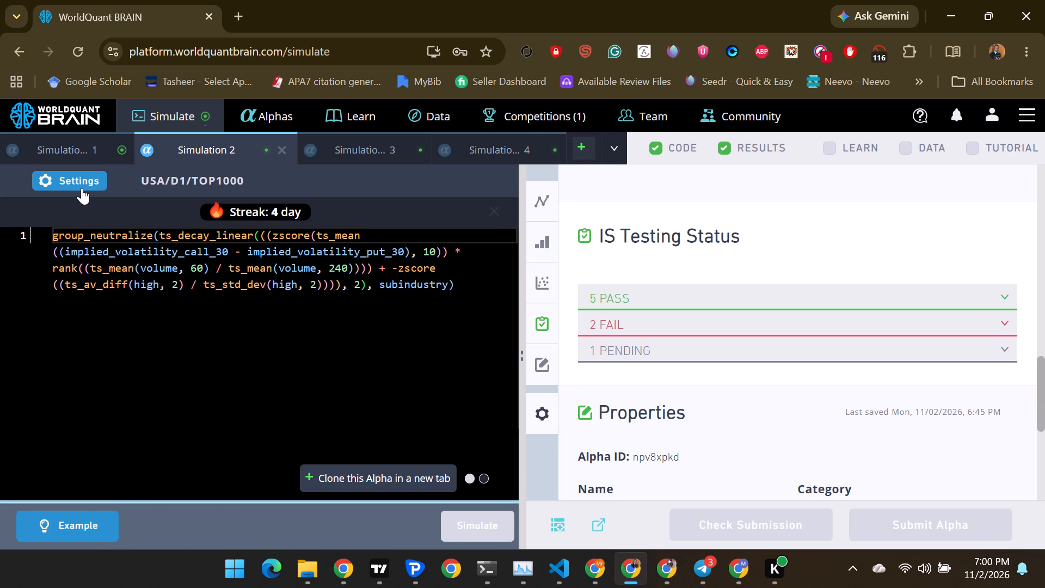
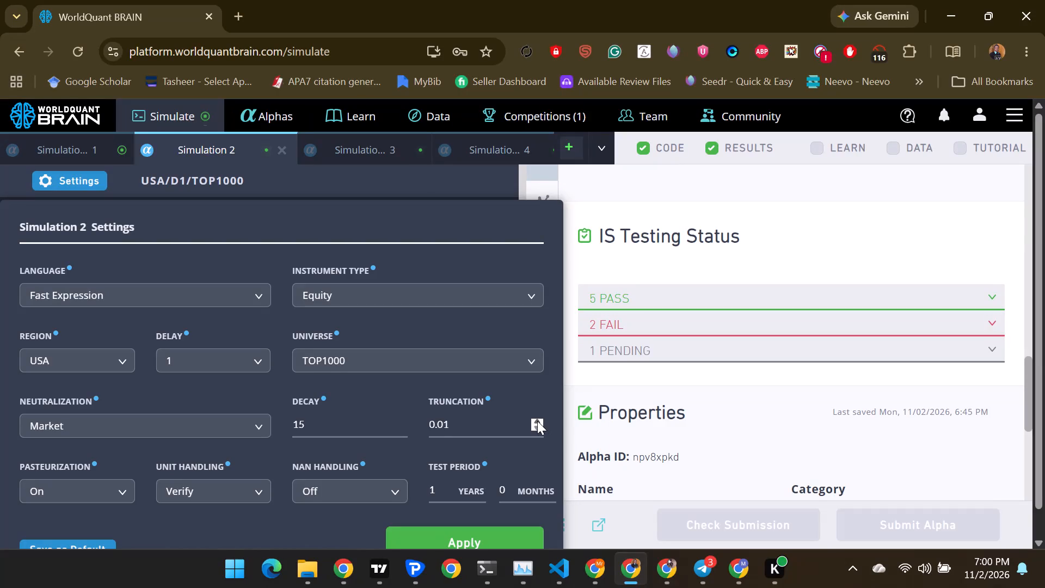
Raise the truncation in the Simulation 2 settings to 0.04.
triple_click(537, 421)
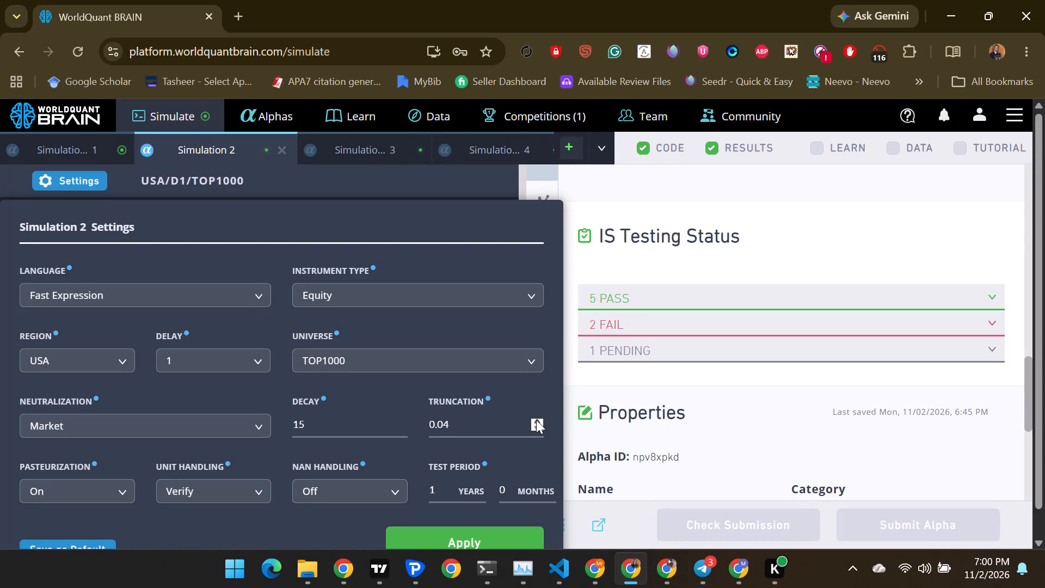
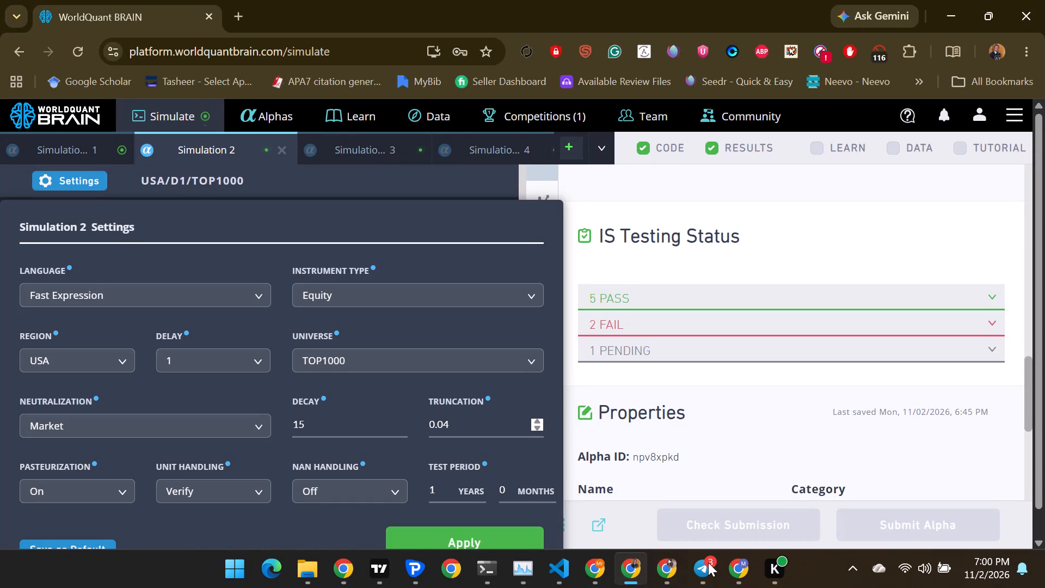
Apply the edited Simulation 2 settings and run its simulation after reviewing the failed IS tests.
click(504, 532)
click(598, 328)
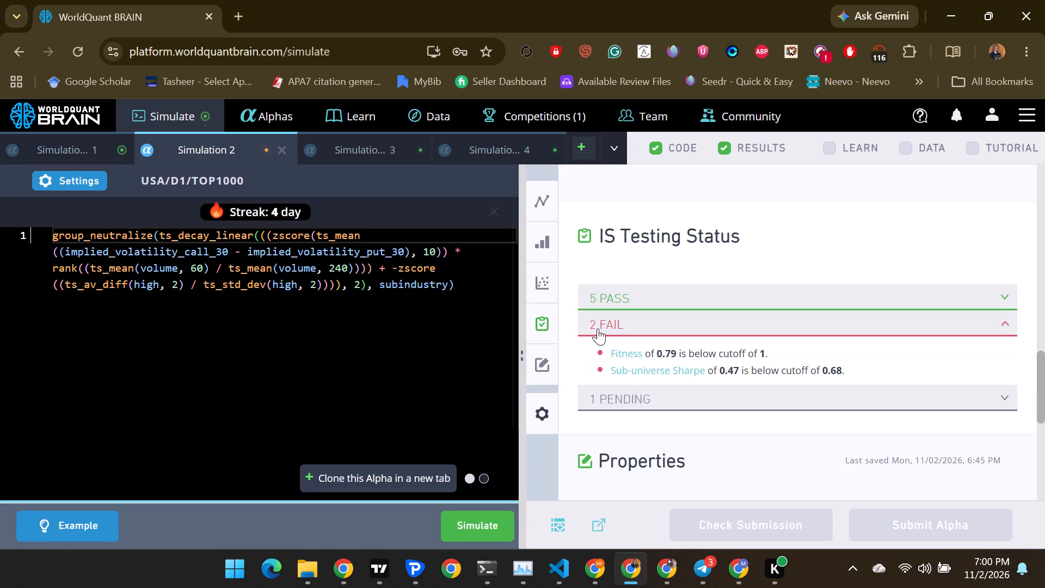
click(482, 524)
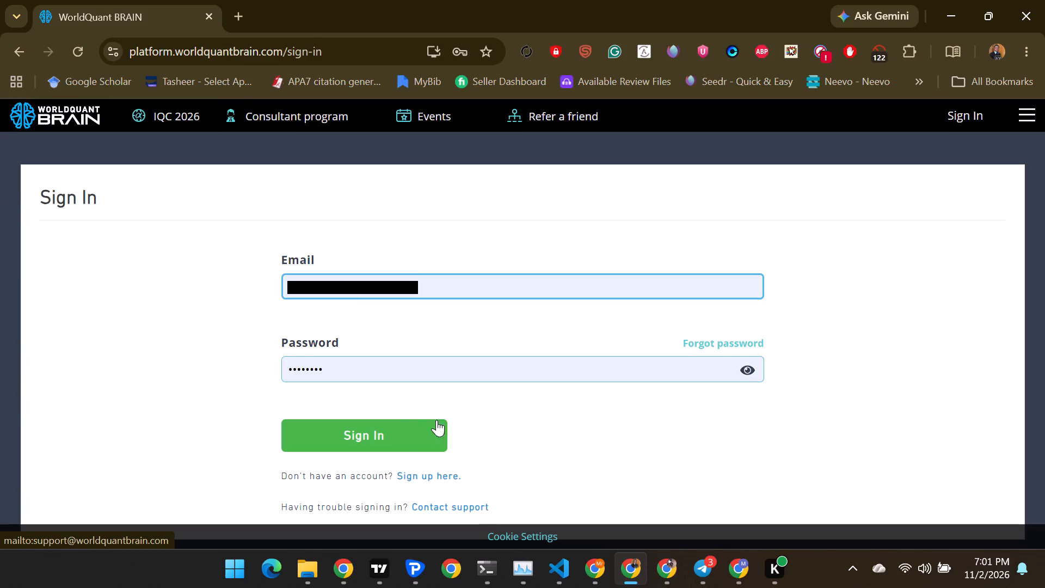
Sign back in to the platform with the prefilled account credentials.
click(402, 431)
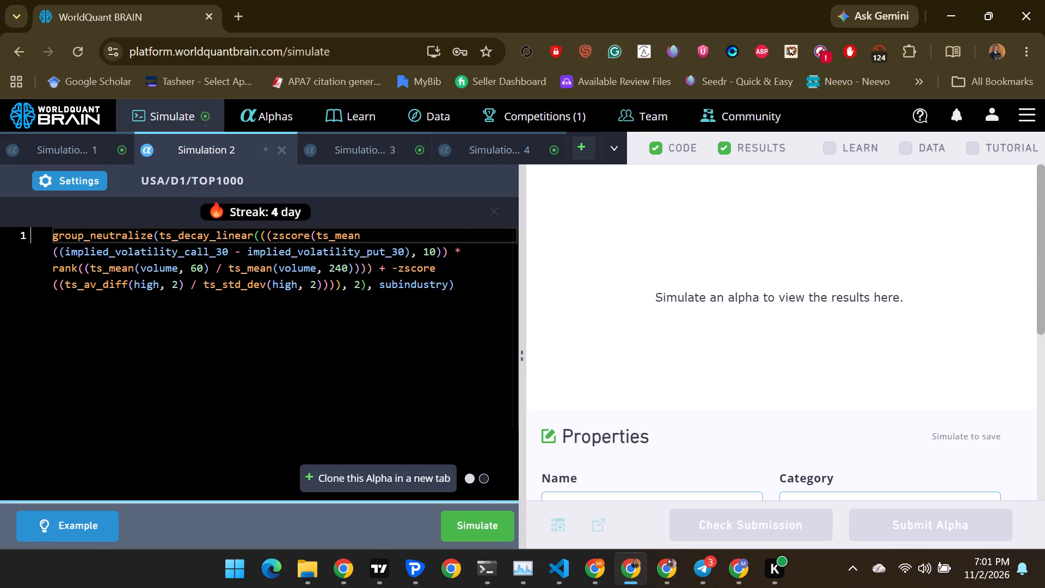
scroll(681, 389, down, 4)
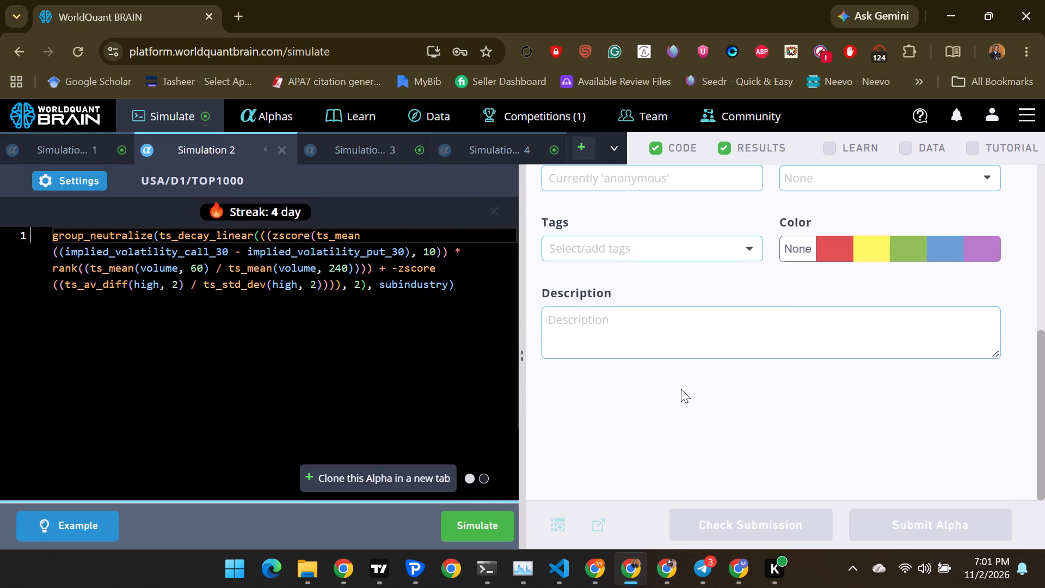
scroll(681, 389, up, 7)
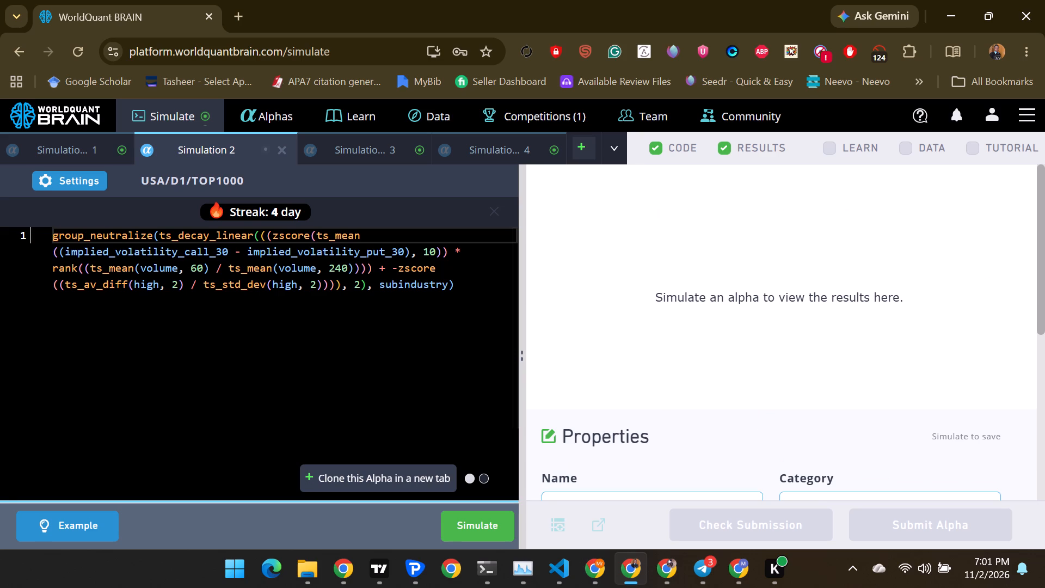
Reopen the Simulation 2 settings to review the configured values.
click(90, 176)
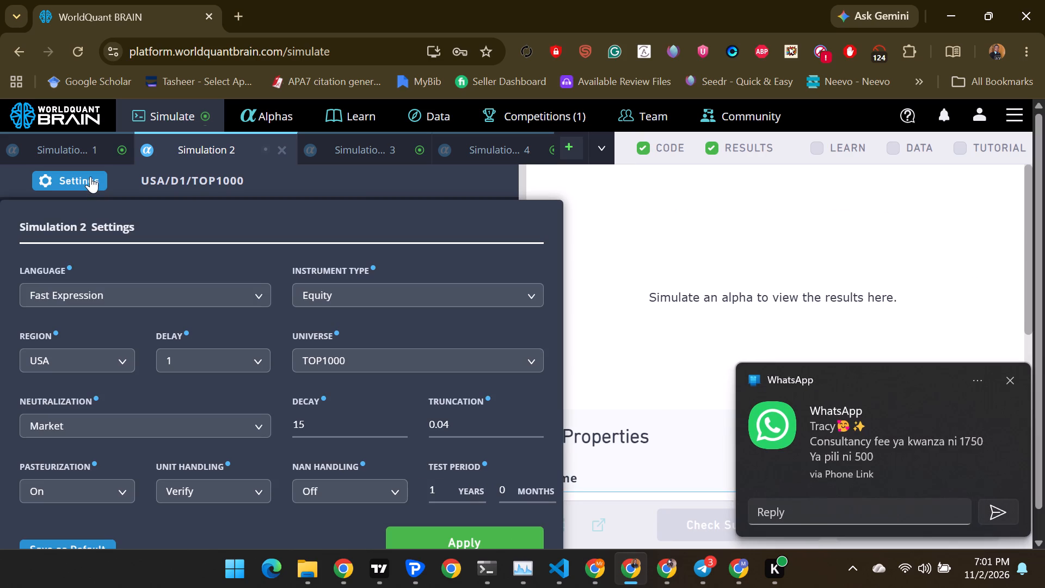
Apply the Simulation 2 settings and run the simulation of its expression.
click(489, 541)
click(459, 518)
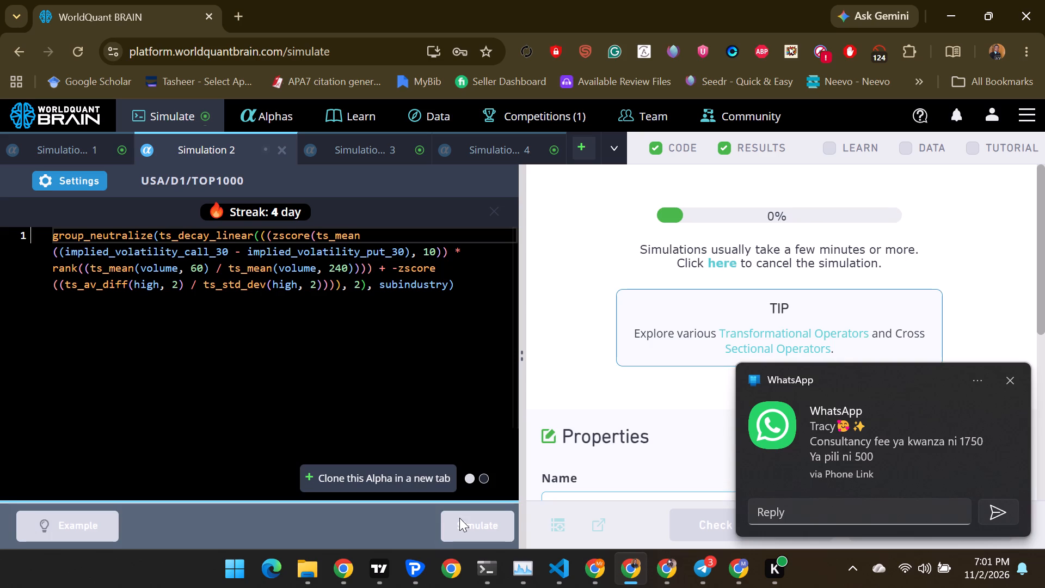
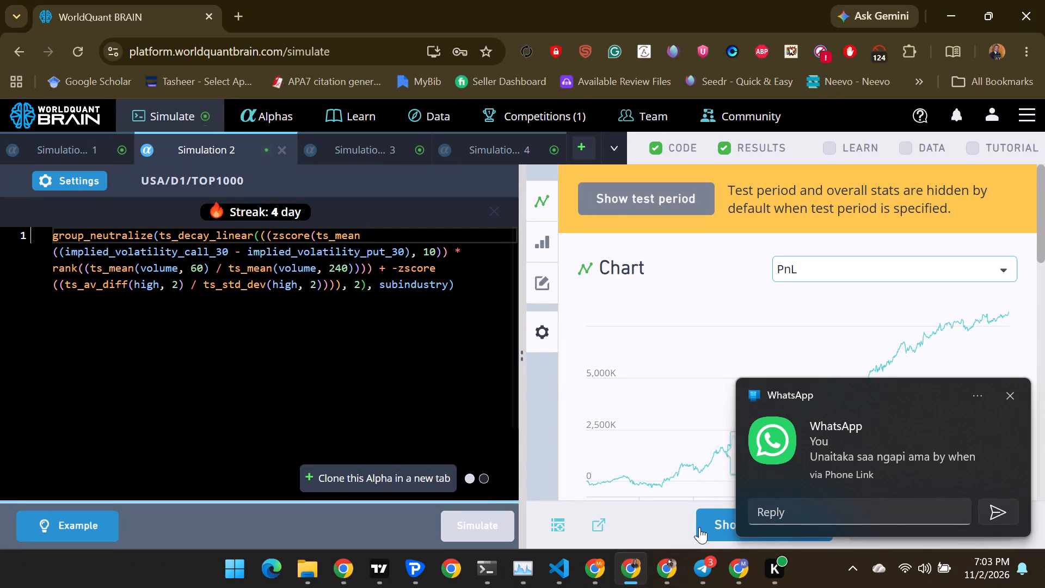
Reveal the test period results for Simulation 2 and run a submission check on its alpha.
click(699, 527)
click(699, 527)
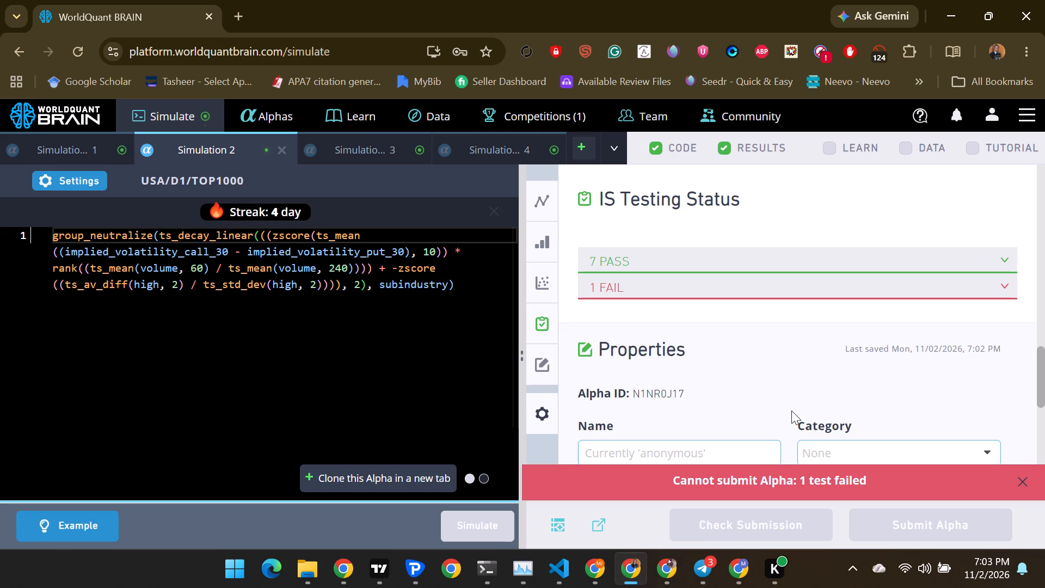
Expand the failed tests under Simulation 2's IS Testing Status to read the details.
click(737, 284)
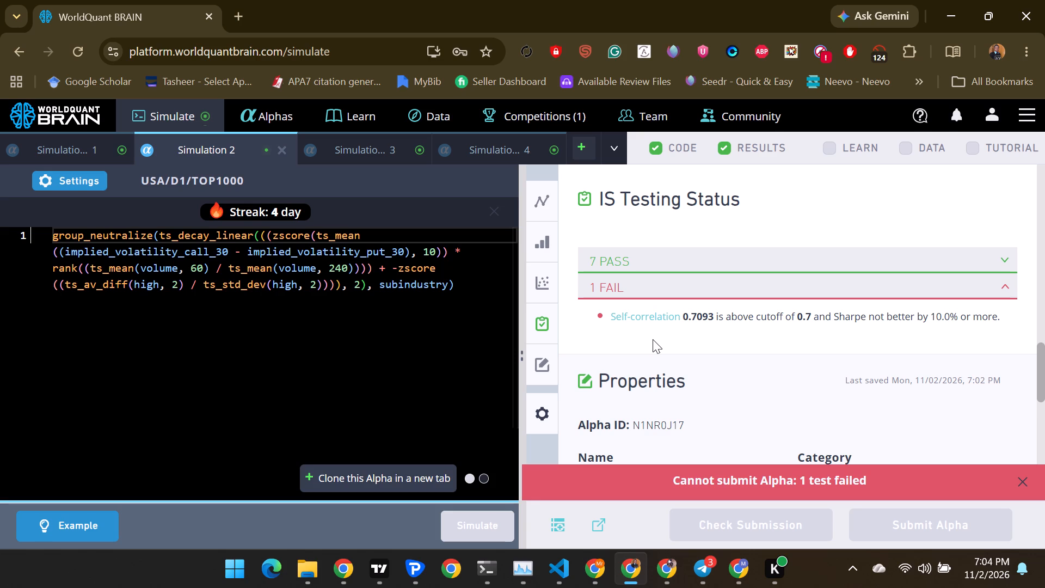
Open the Simulation 2 settings of the alpha that fails the self-correlation test.
click(76, 185)
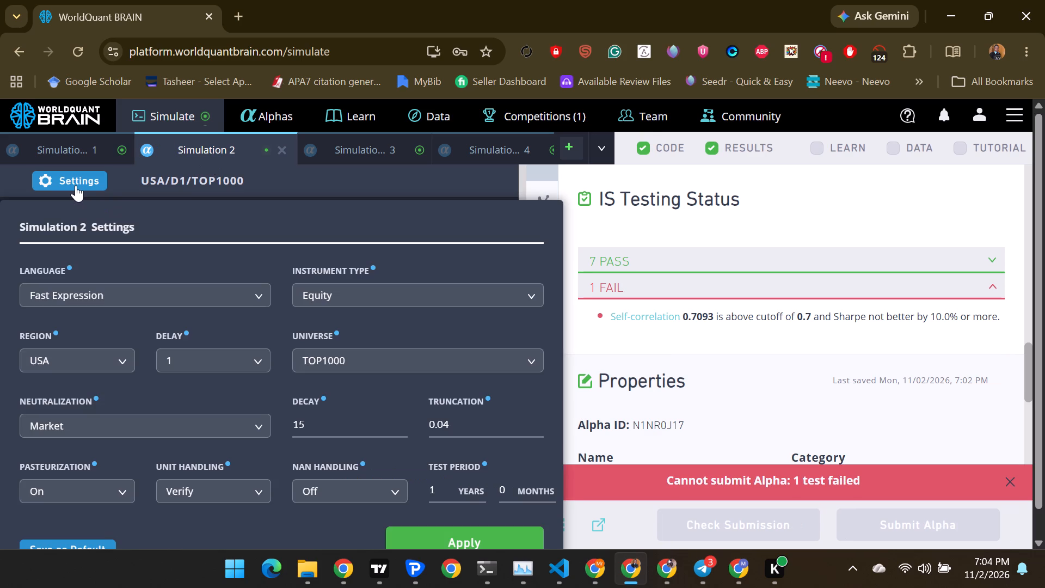
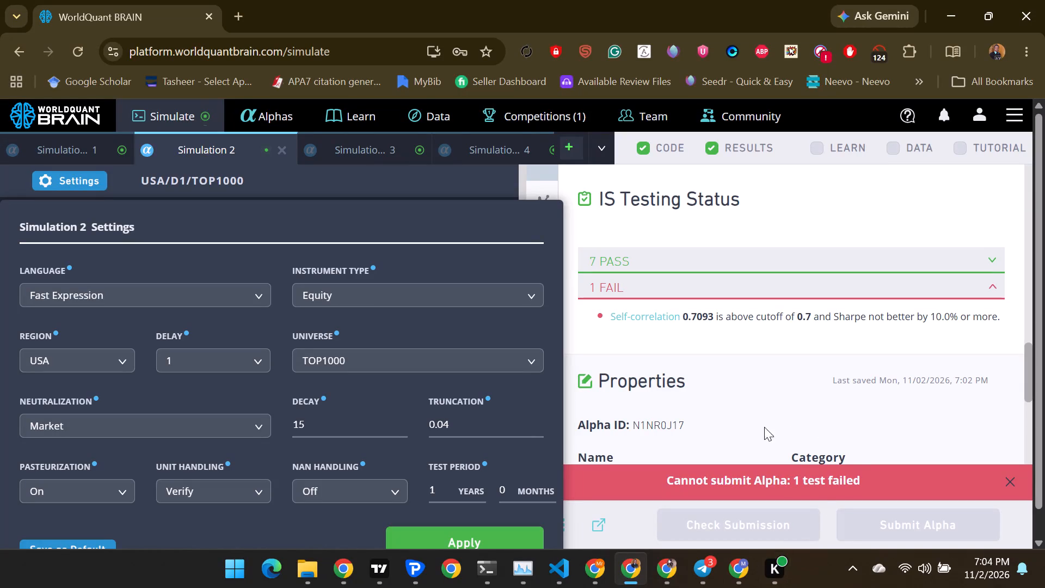
Set the lookback of the denominator ts_mean(volume) to 250 in the Simulation 2 expression and rerun the simulation.
click(746, 424)
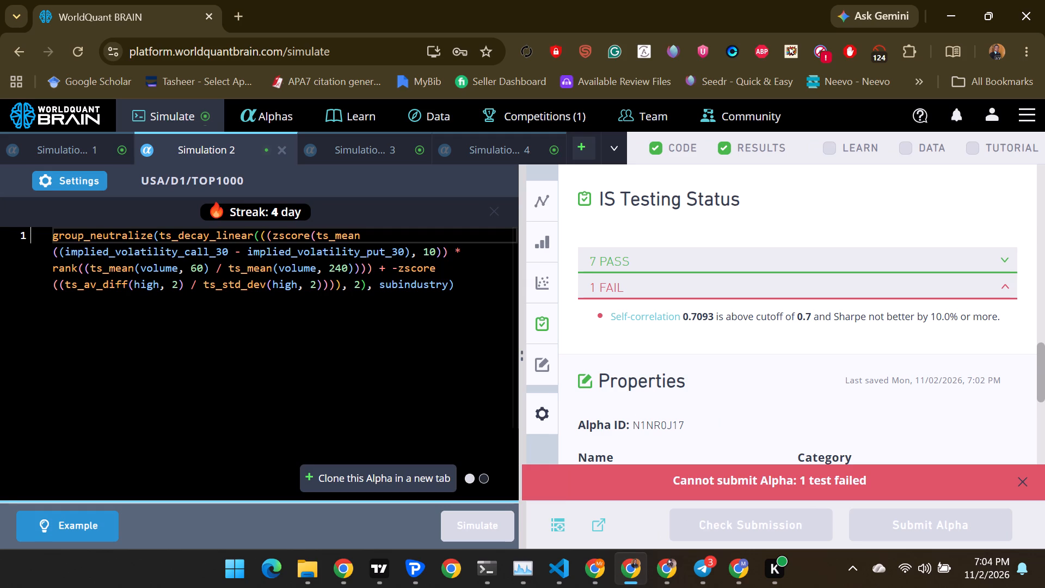
click(342, 269)
key(BackSpace)
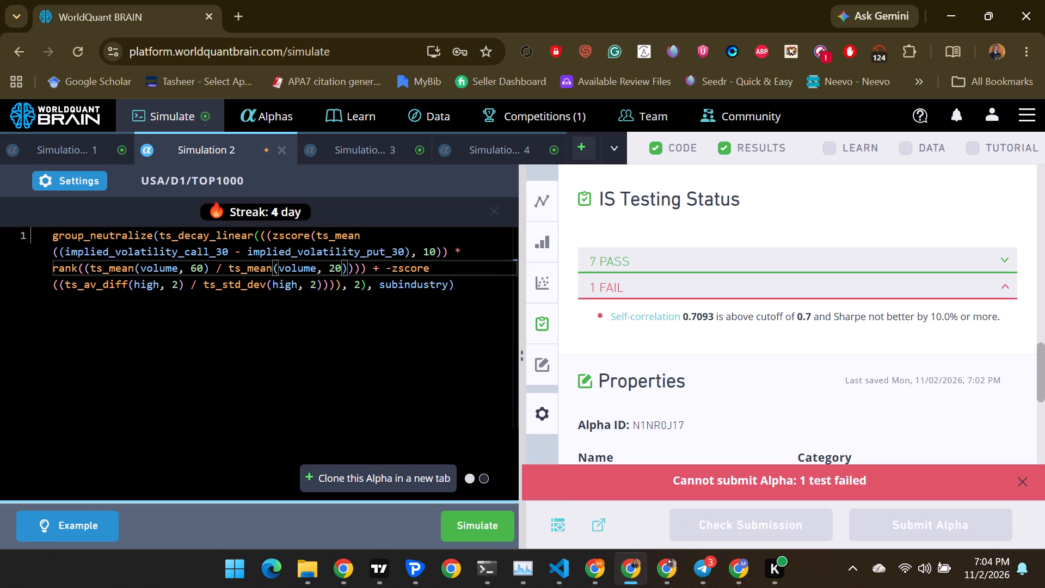
key(5)
click(497, 525)
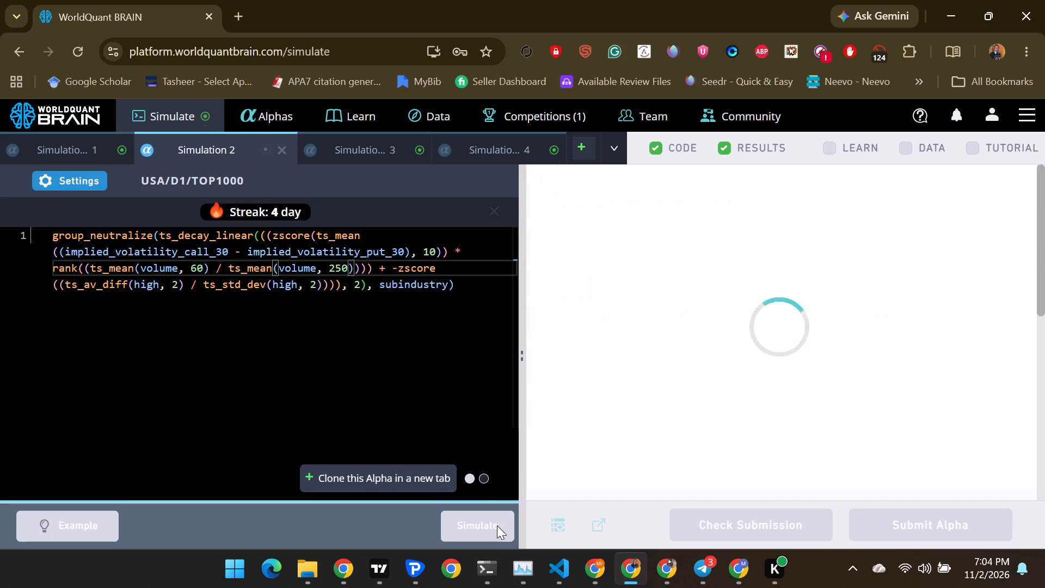
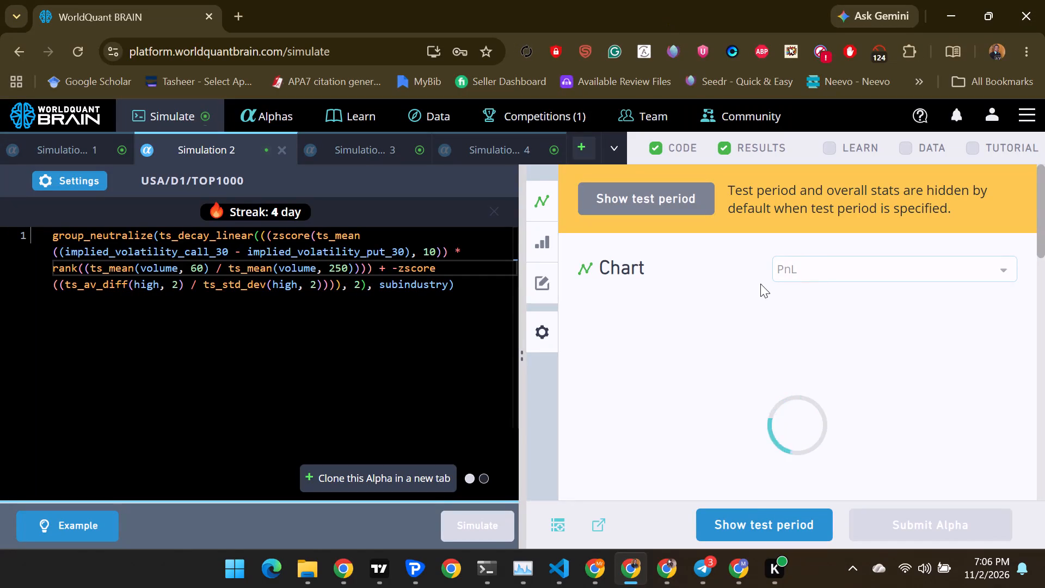
Reveal the test period results for Simulation 2, run the submission check and inspect the failed test.
click(756, 521)
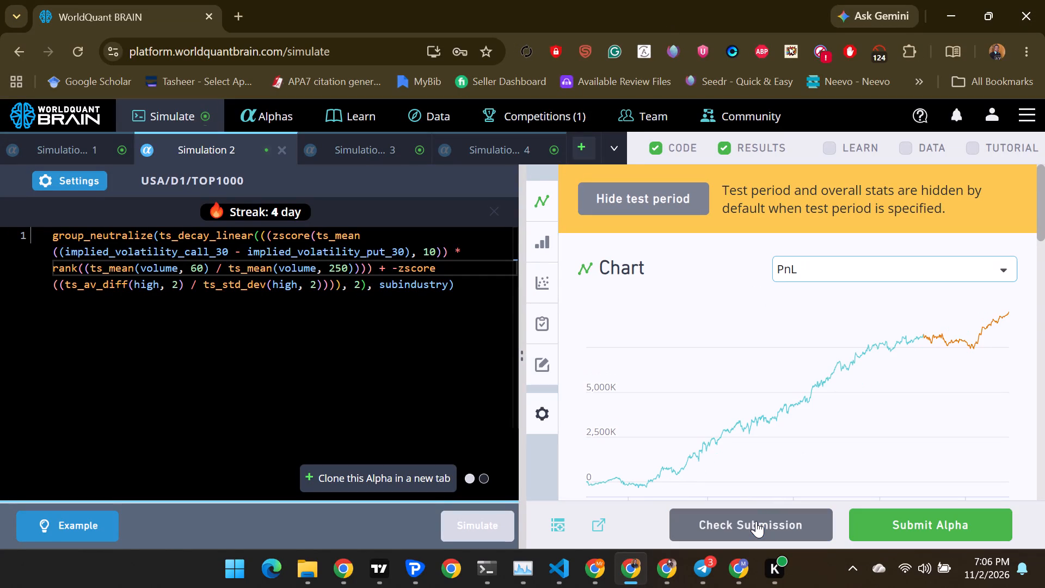
click(756, 521)
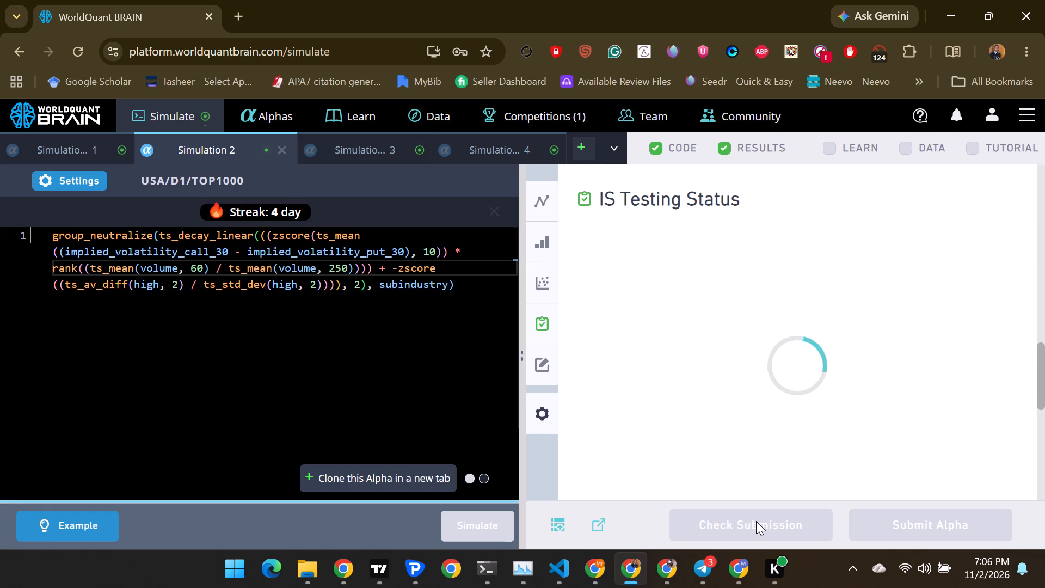
click(812, 290)
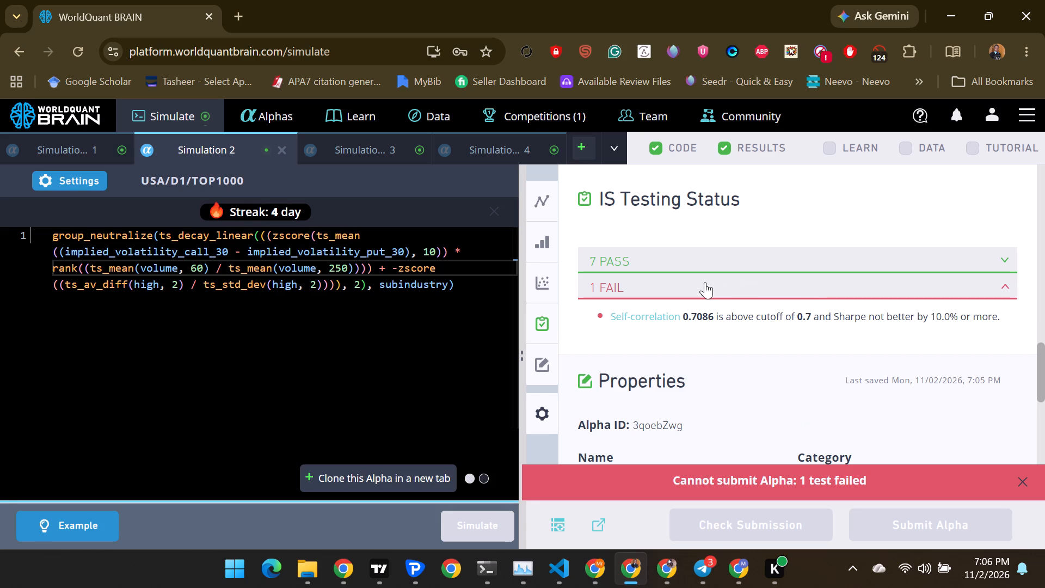
Set the lookback of the denominator ts_mean(volume) to 280 in the Simulation 2 expression and rerun the simulation.
click(341, 269)
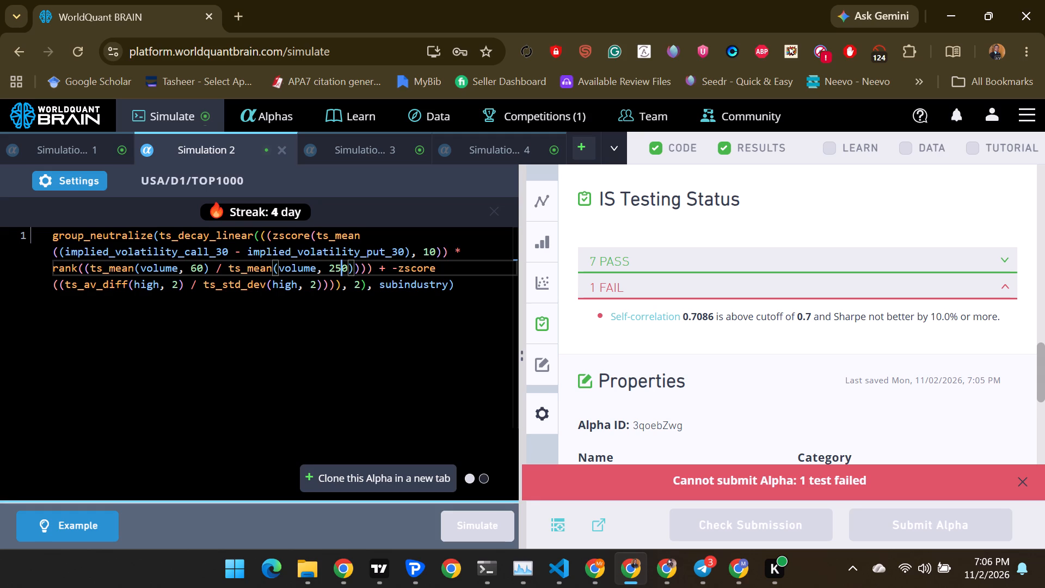
key(BackSpace)
key(8)
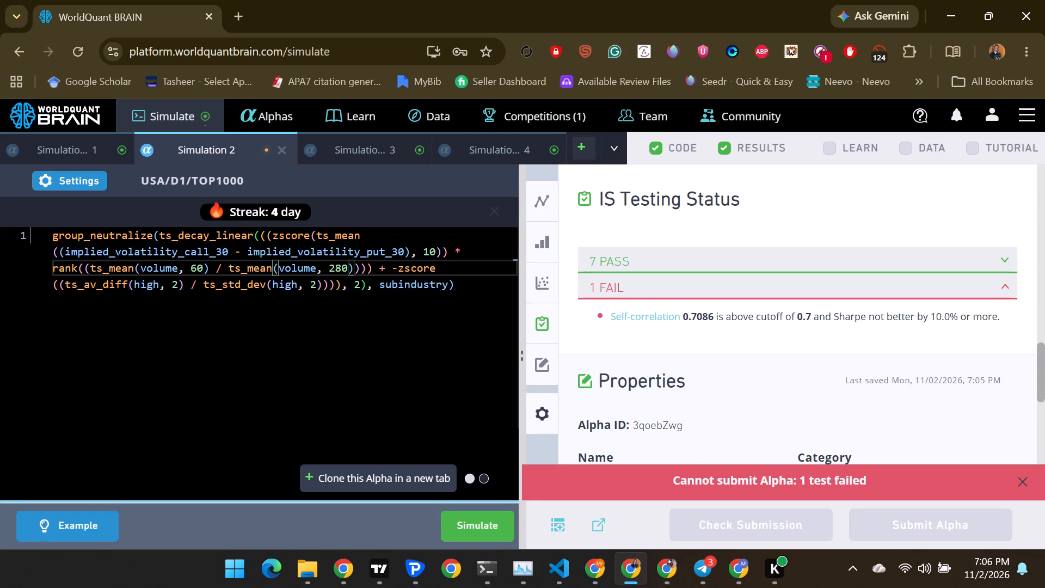
click(473, 523)
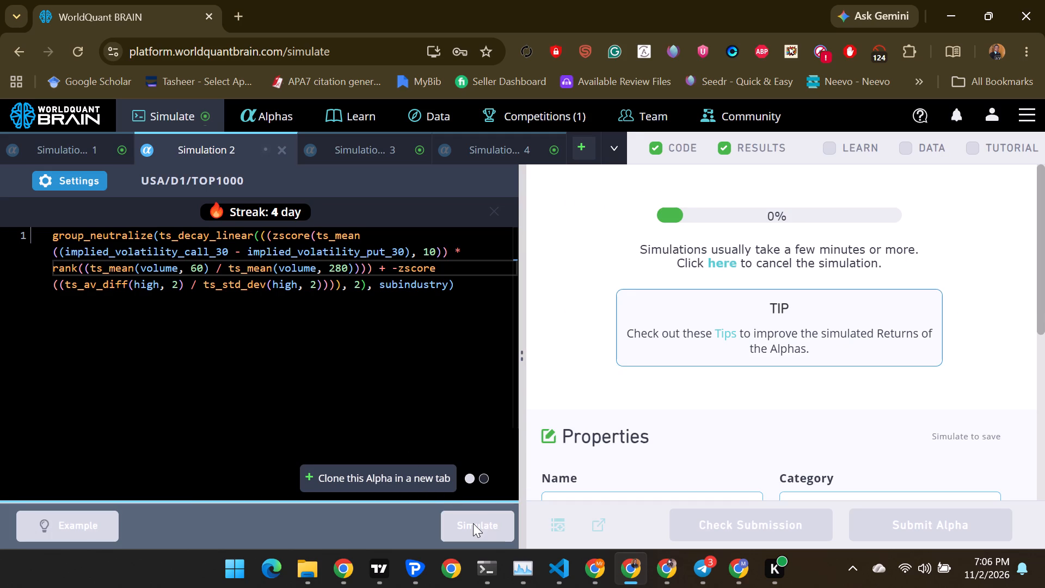
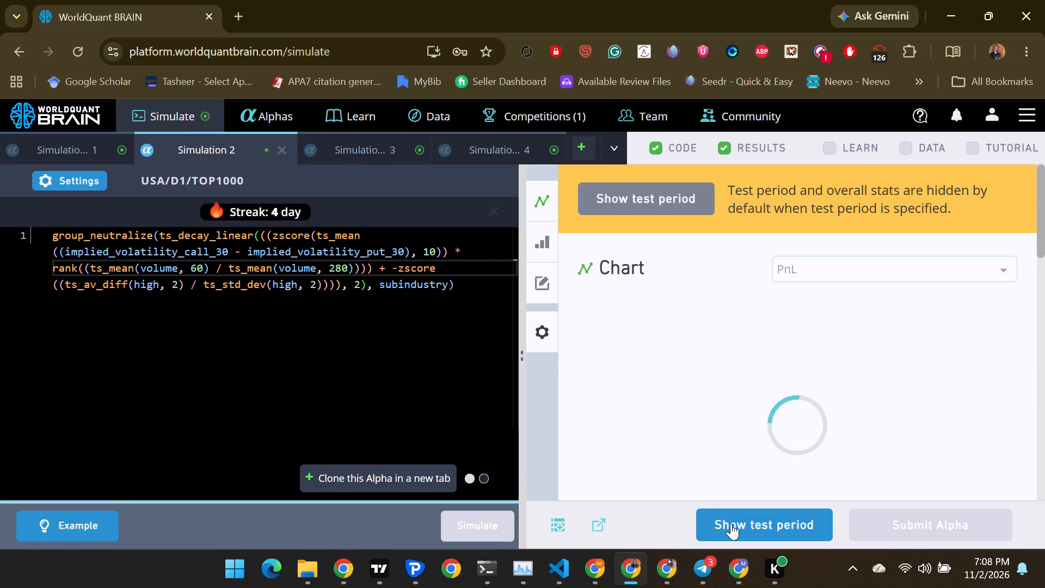
click(733, 524)
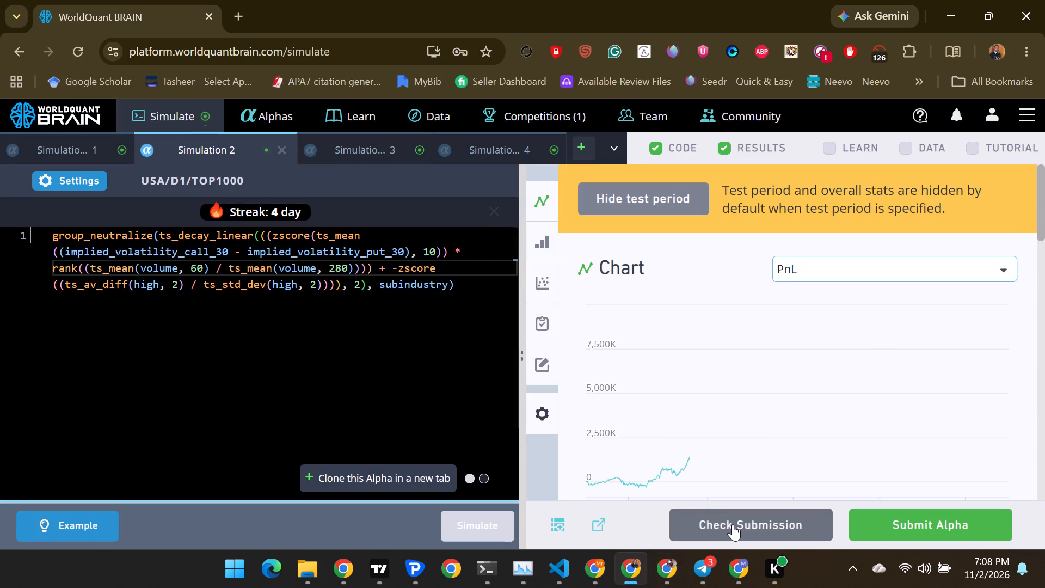
click(733, 524)
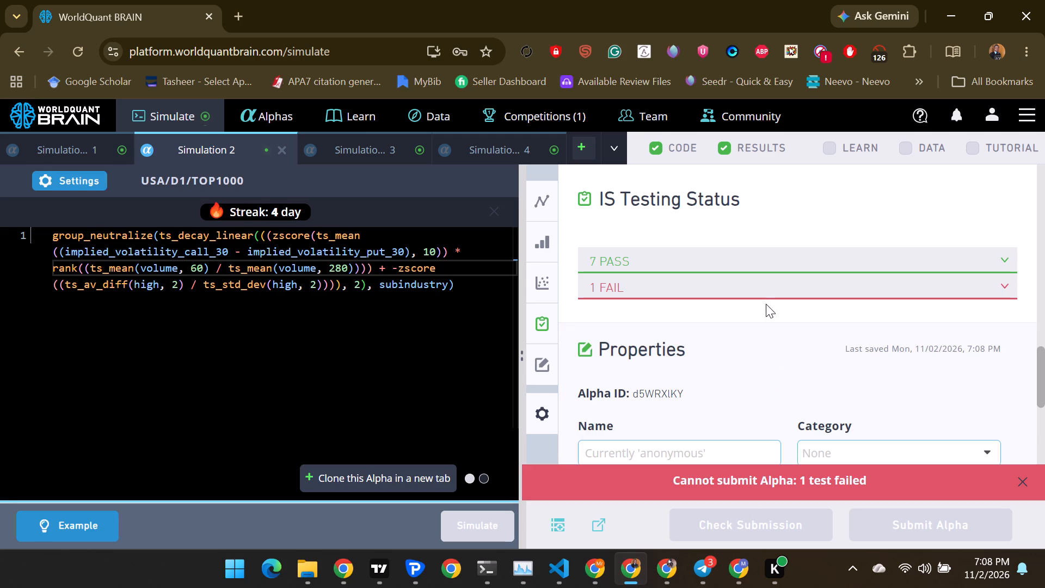
click(762, 285)
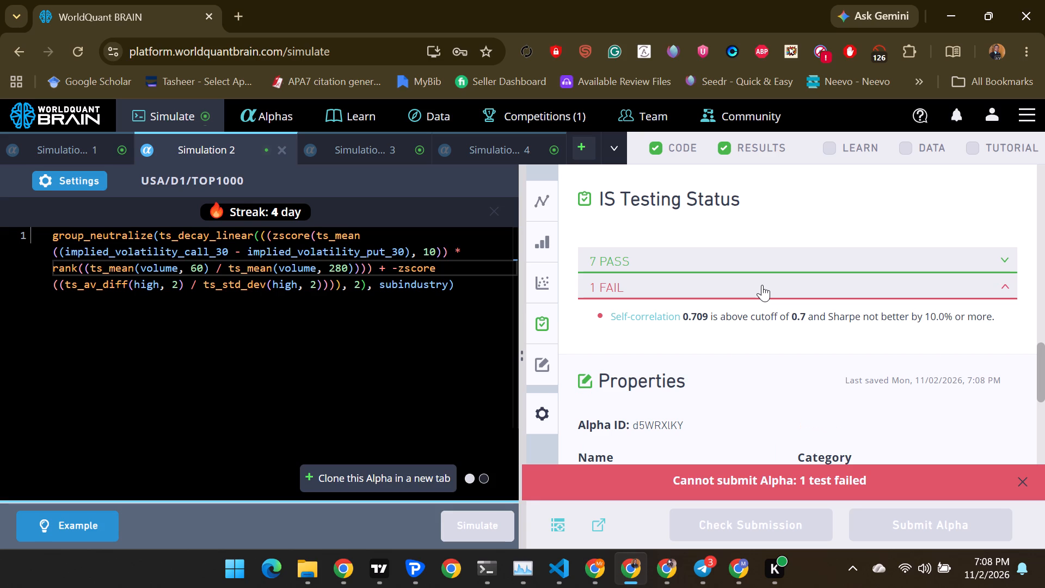
In the Simulation 2 expression, set the ts_mean(volume) lookbacks to 300 in the denominator and 100 in the numerator.
click(349, 268)
key(BackSpace)
key(BackSpace)
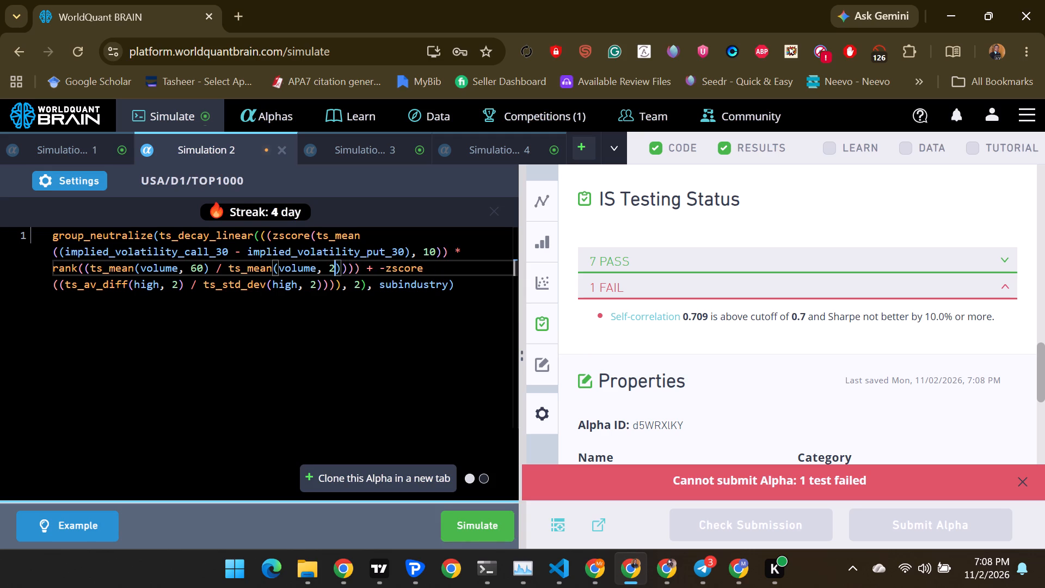
key(BackSpace)
text(300)
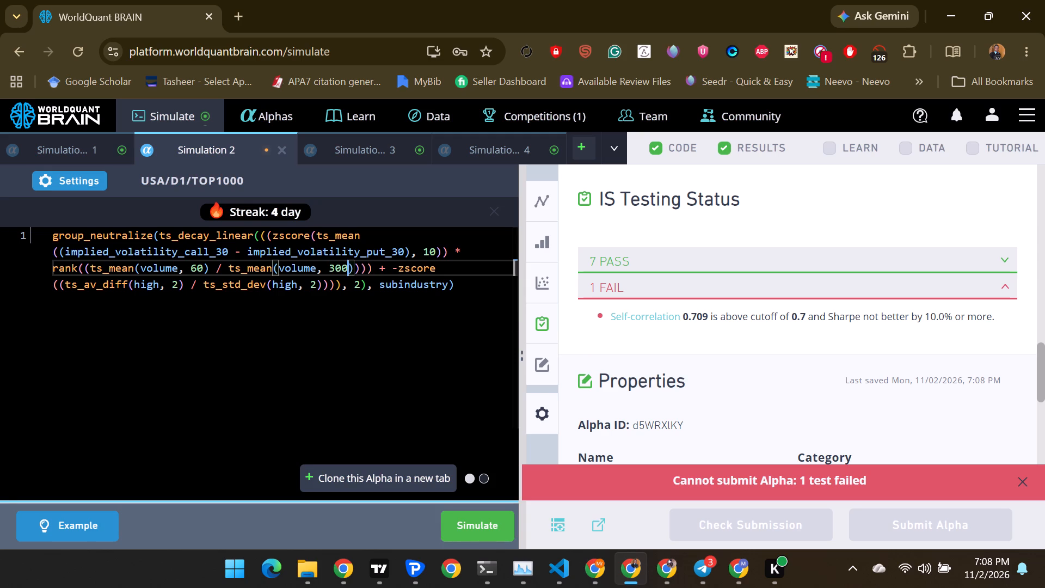
click(200, 270)
key(BackSpace)
key(BackSpace)
text(100)
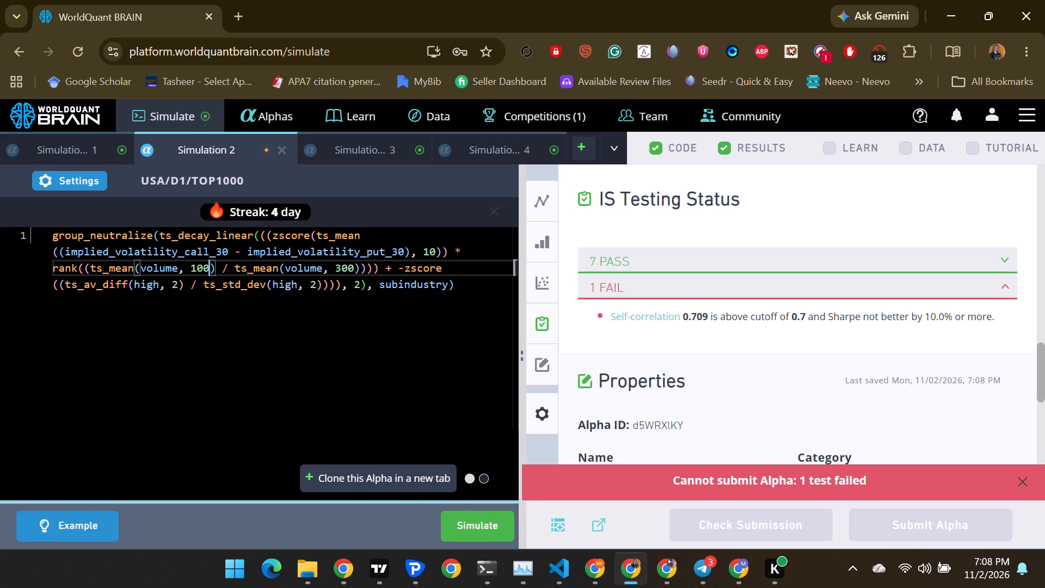
Lower the truncation in the Simulation 2 settings, apply it and rerun the simulation.
click(79, 177)
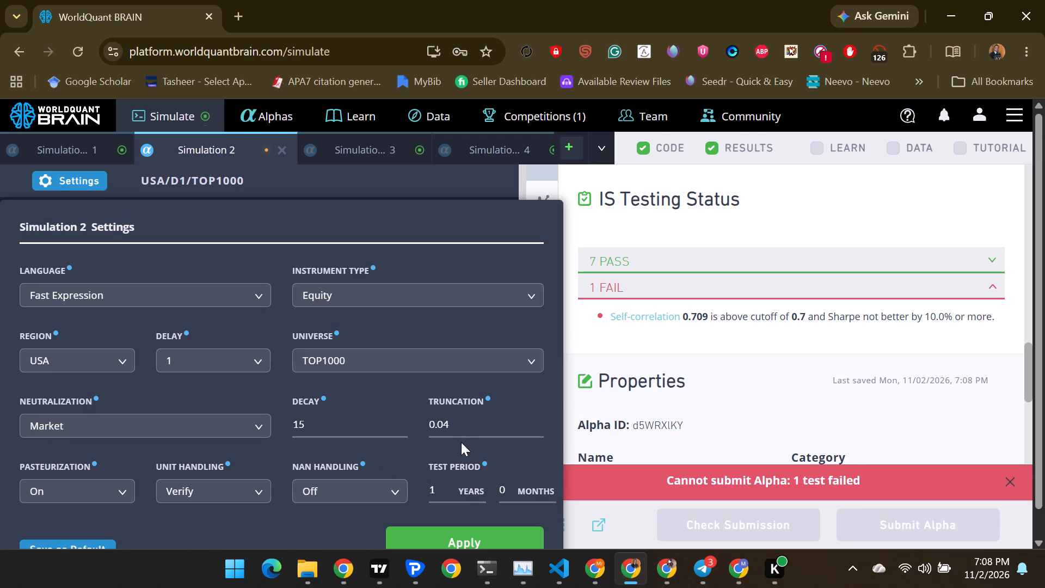
double_click(537, 426)
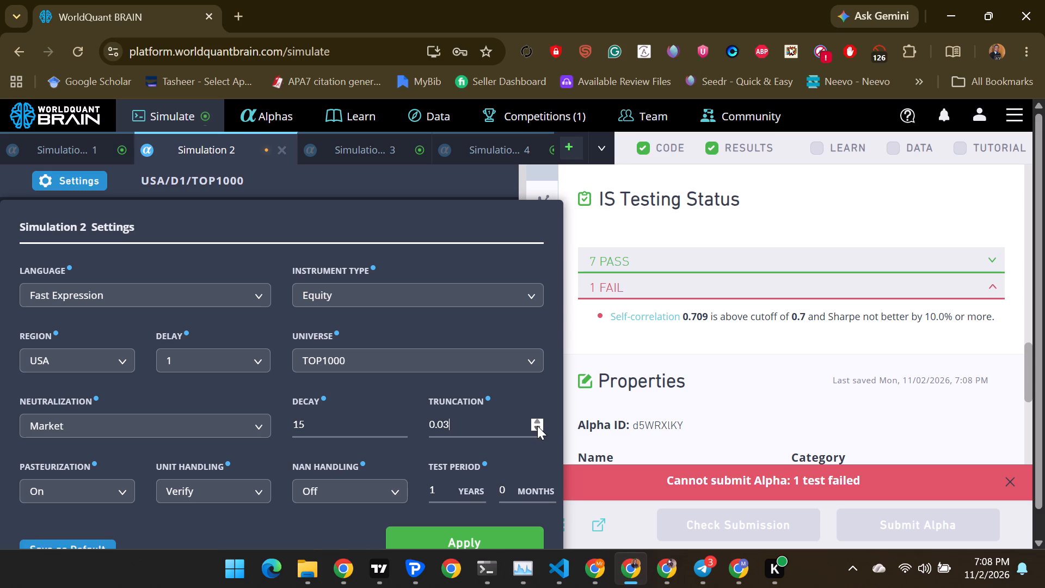
click(537, 426)
click(478, 531)
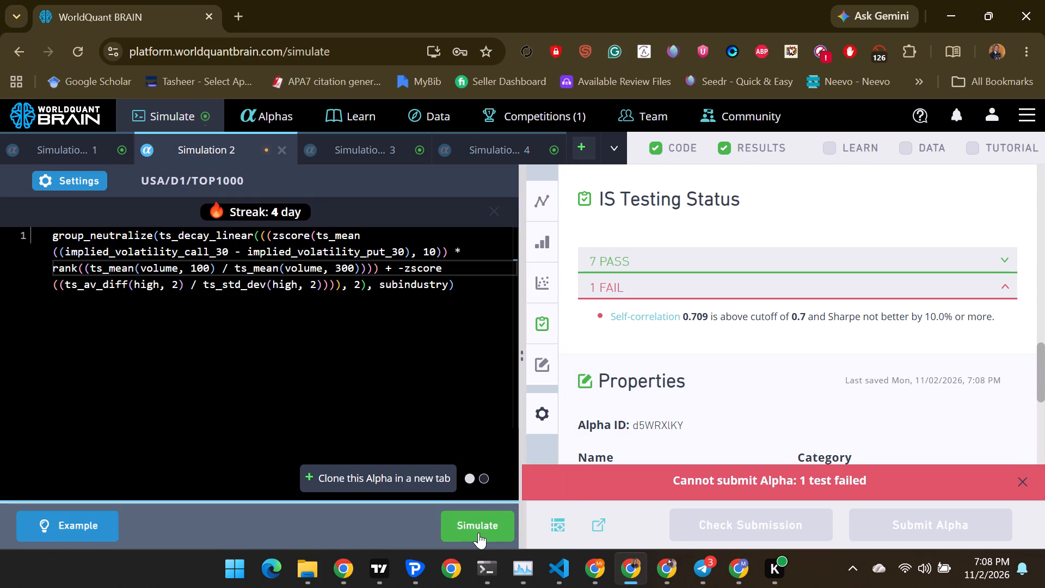
click(474, 527)
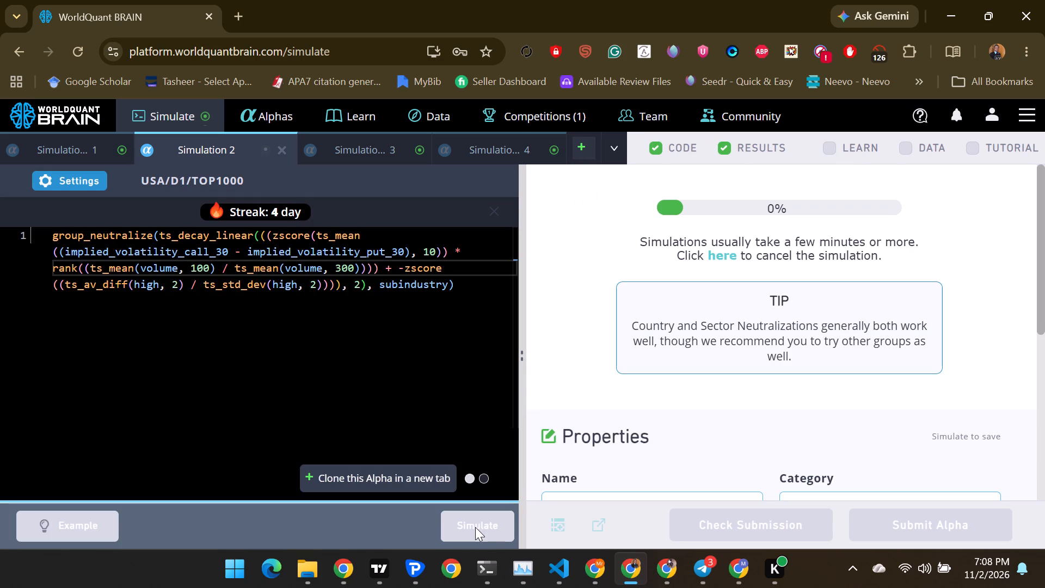
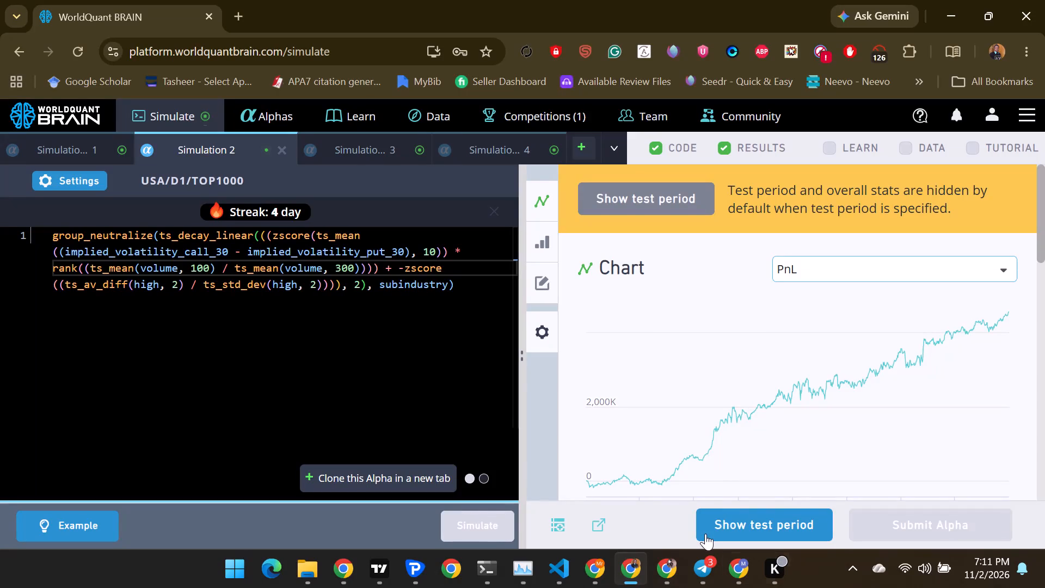
Reveal Simulation 2's test period results, switch the summary to the IS period and inspect the failed tests.
click(724, 516)
scroll(813, 450, down, 4)
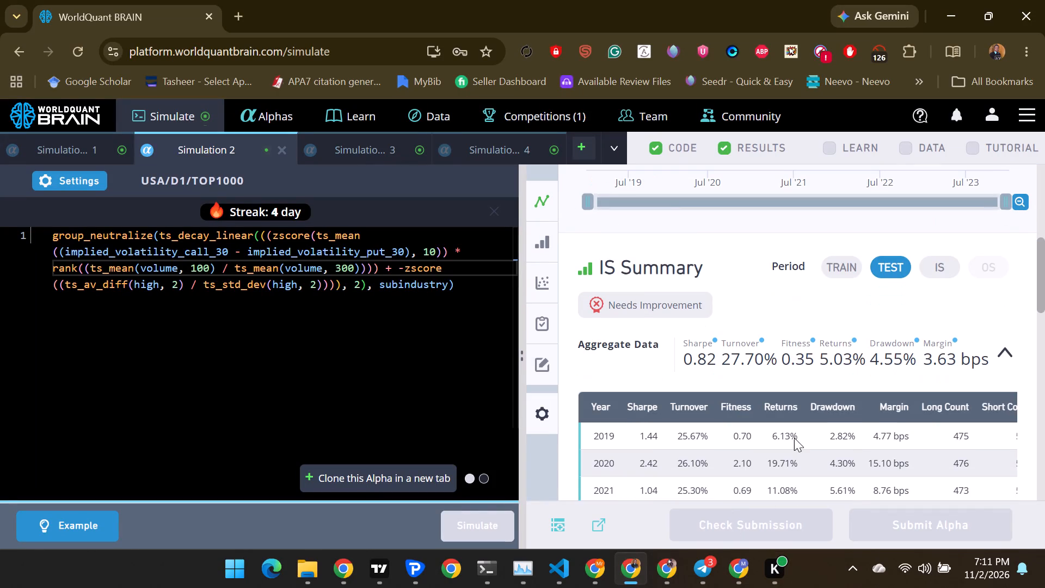
click(946, 264)
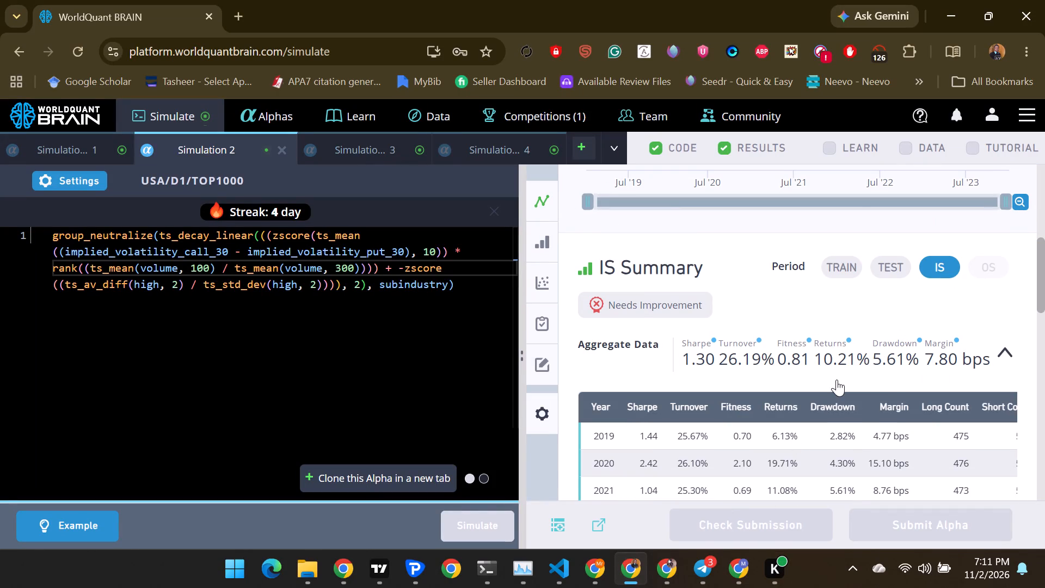
scroll(837, 379, down, 6)
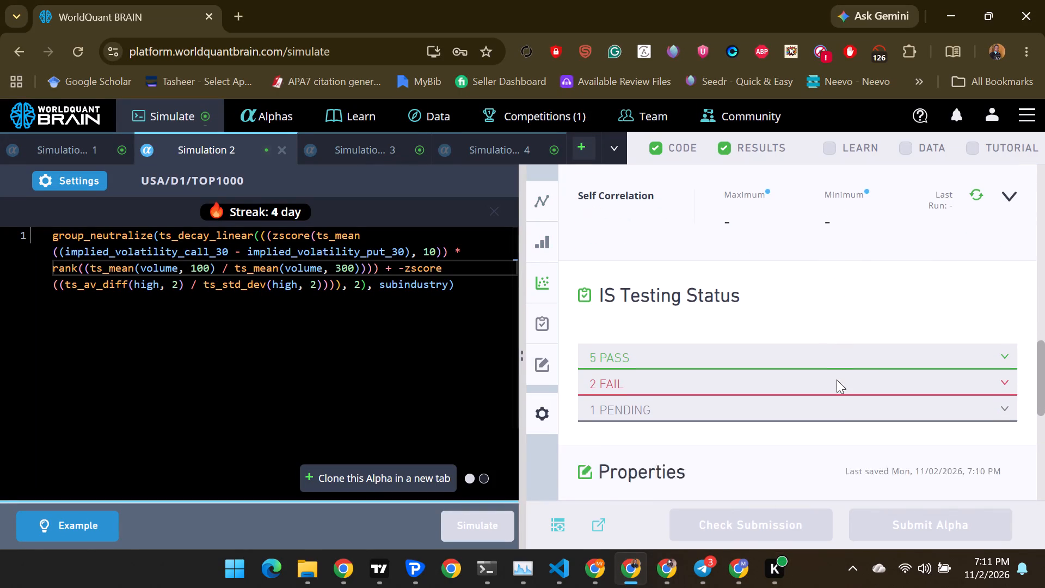
click(835, 368)
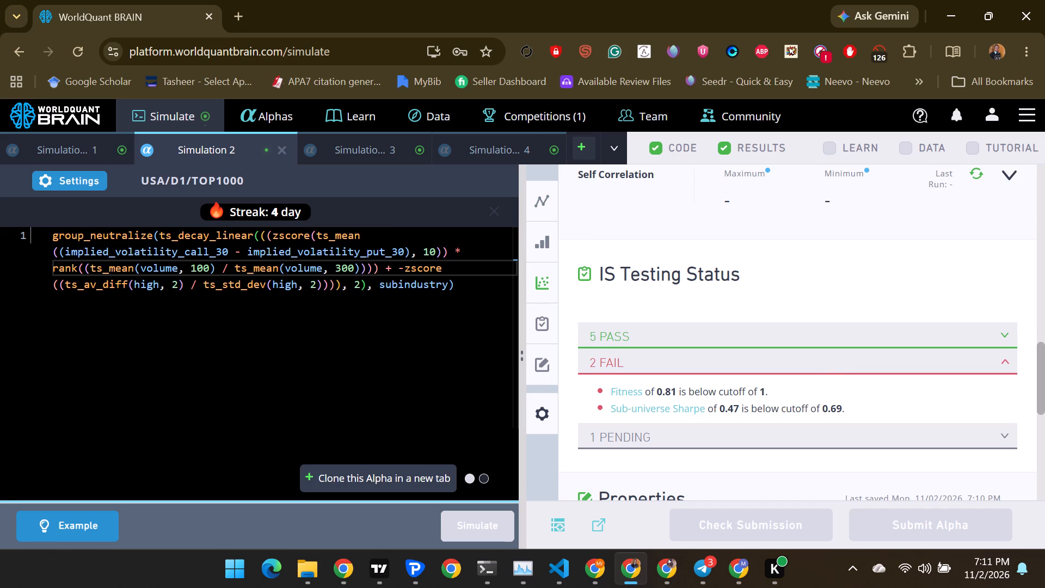
Set the numerator's ts_mean(volume) lookback to 60 in the Simulation 2 expression and rerun the simulation.
click(209, 269)
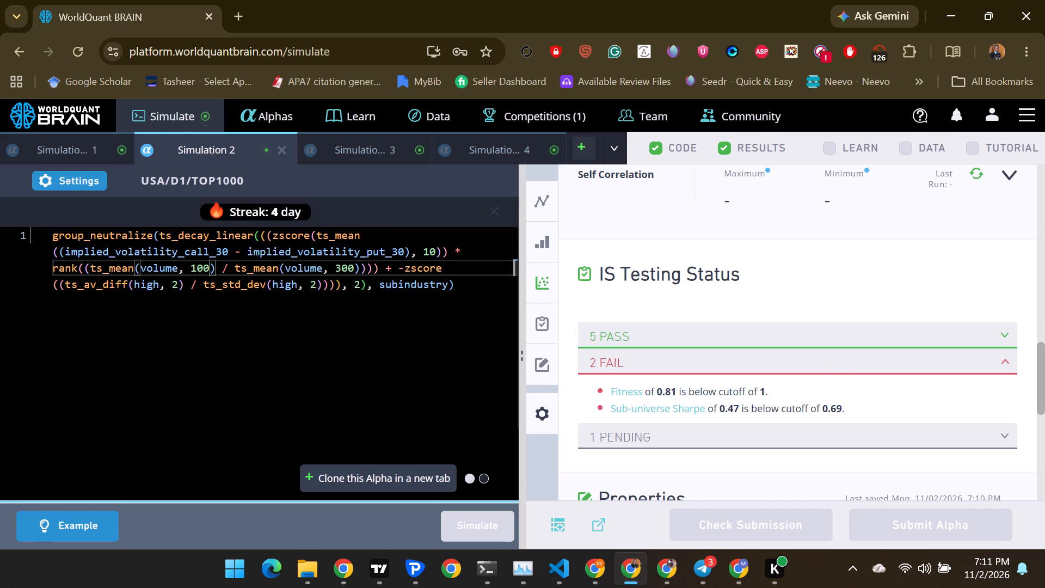
key(BackSpace)
key(BackSpace)
key(BackSpace)
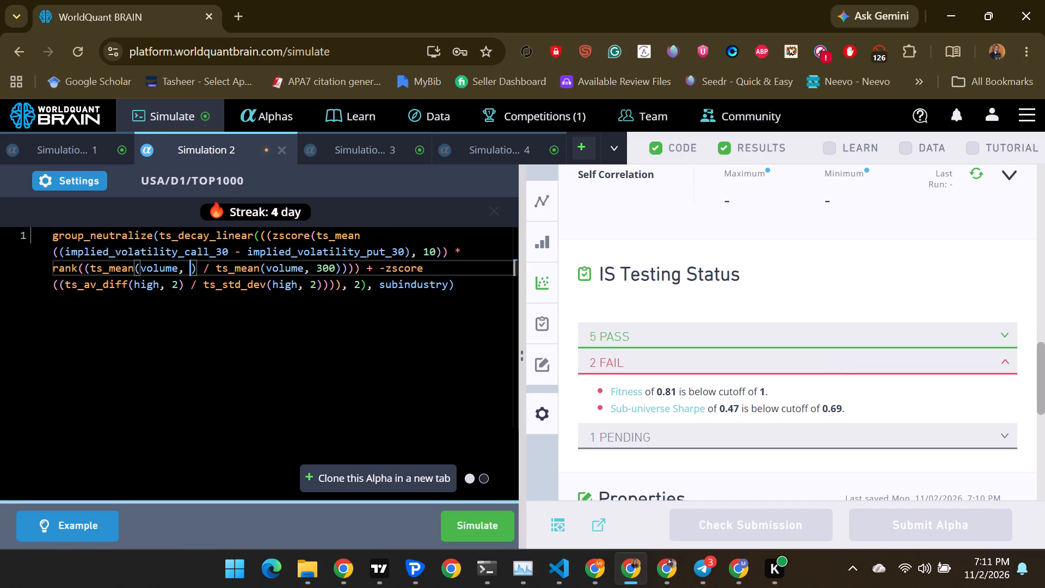
text(60)
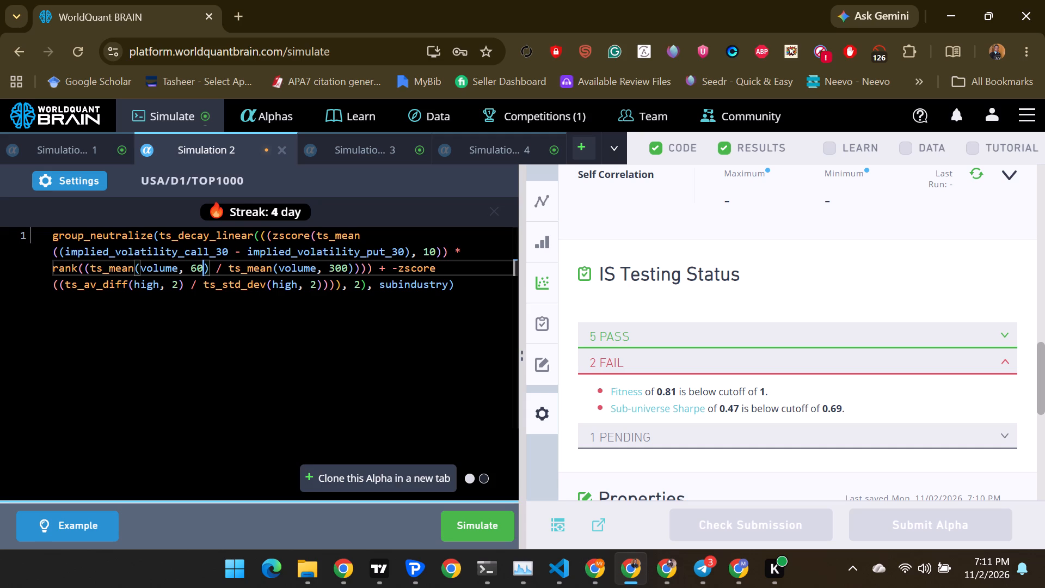
click(467, 535)
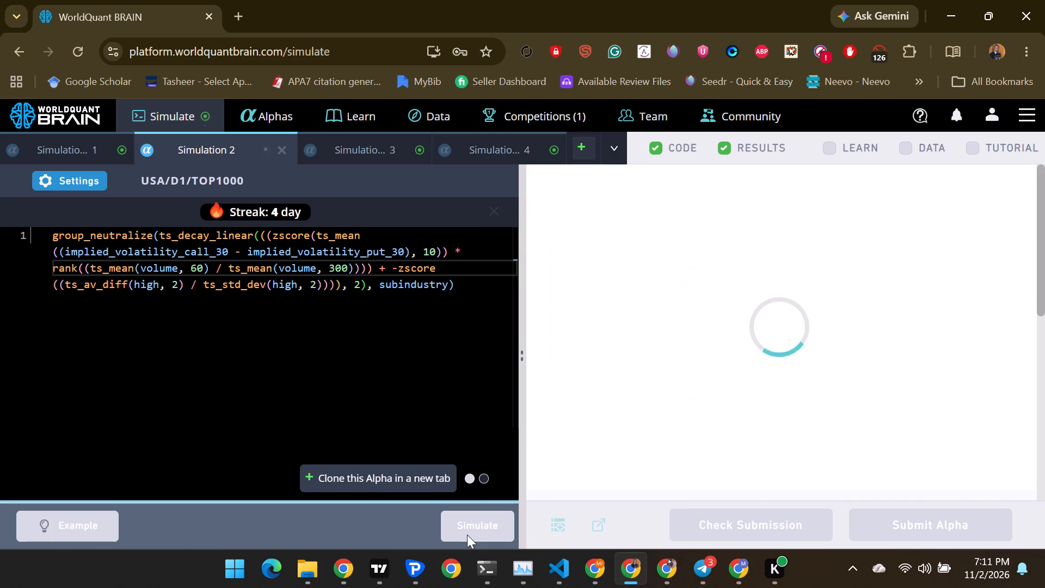
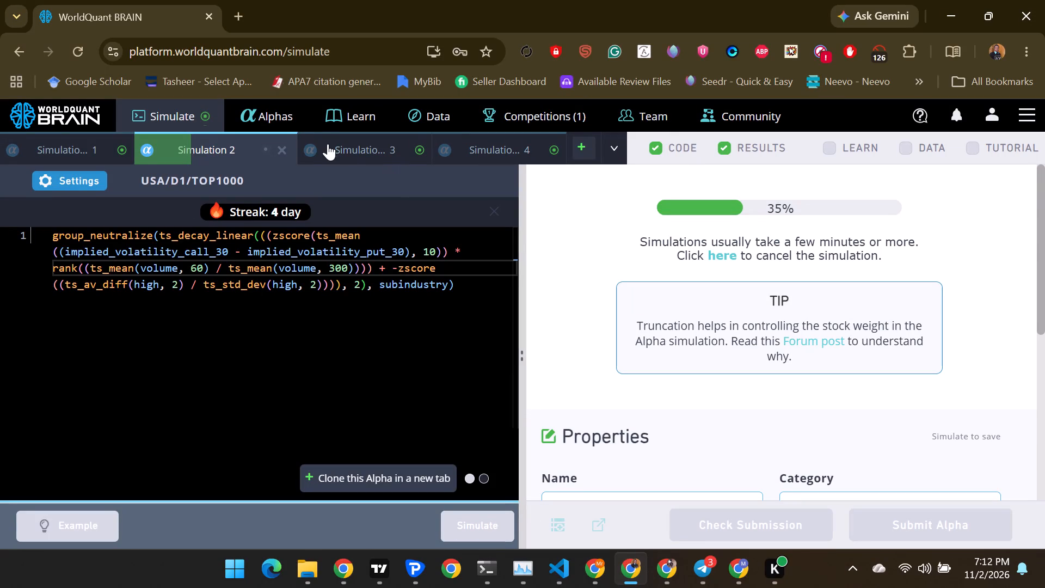
Reveal the rerun Simulation 2's test period results, switch the summary to the IS period and inspect the failed tests.
click(346, 150)
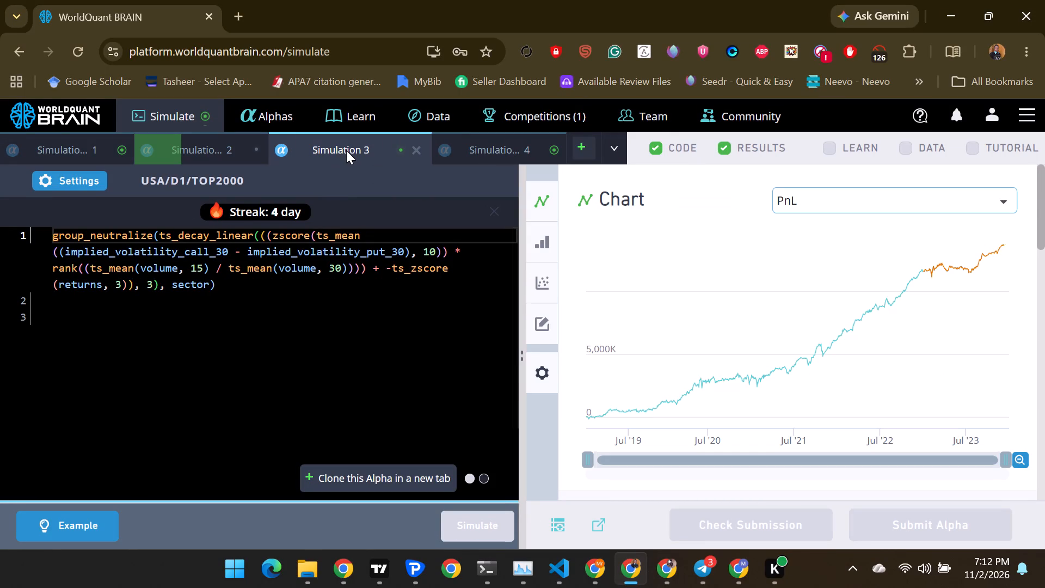
click(180, 150)
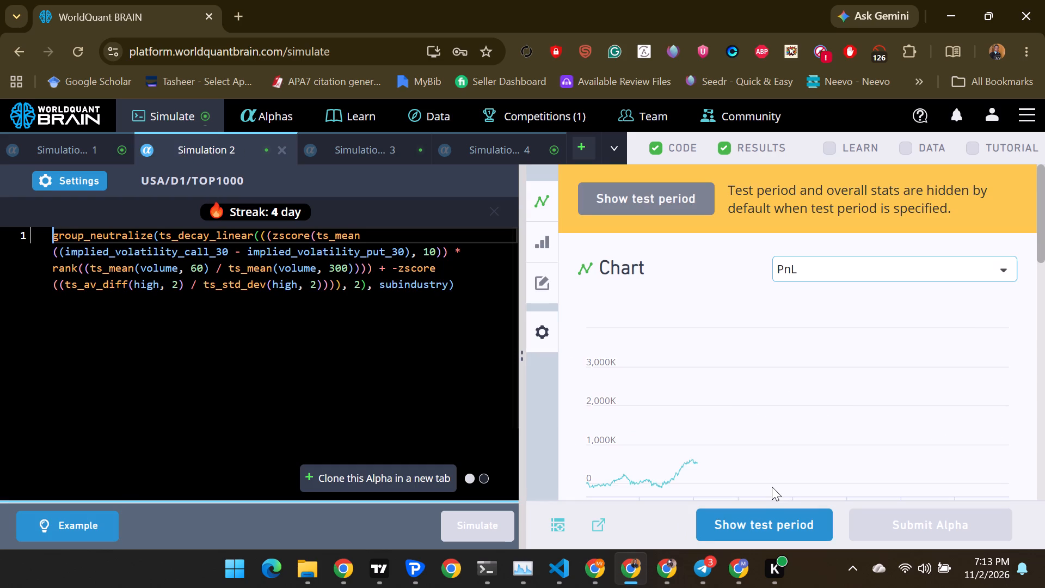
click(772, 540)
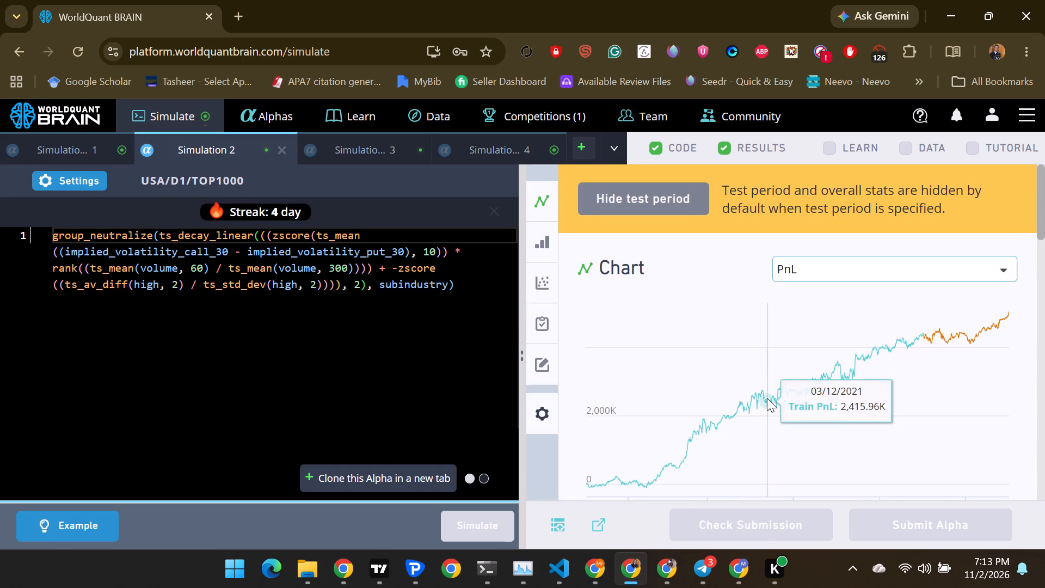
scroll(767, 398, down, 3)
click(941, 346)
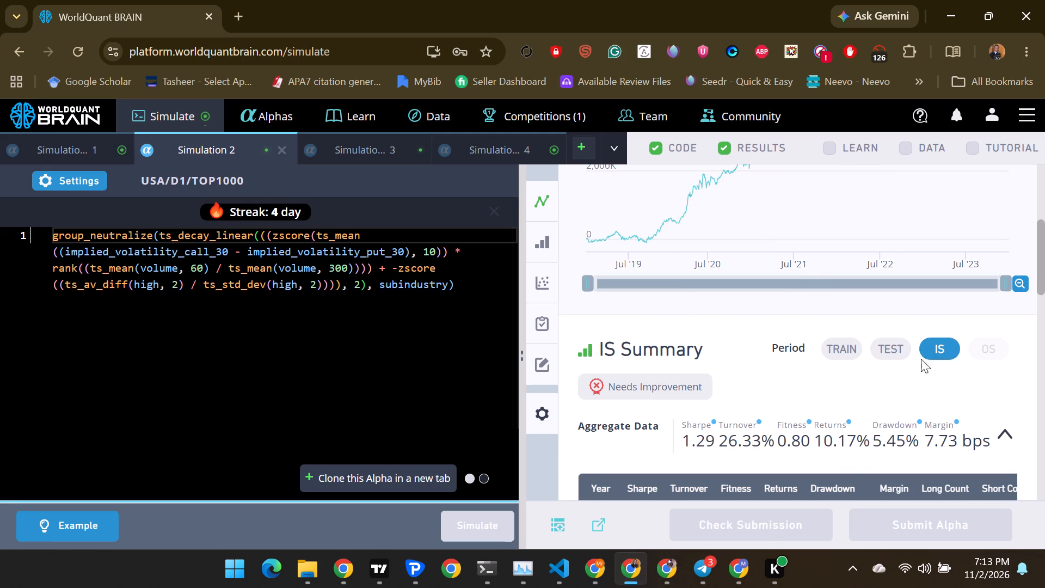
scroll(844, 385, down, 6)
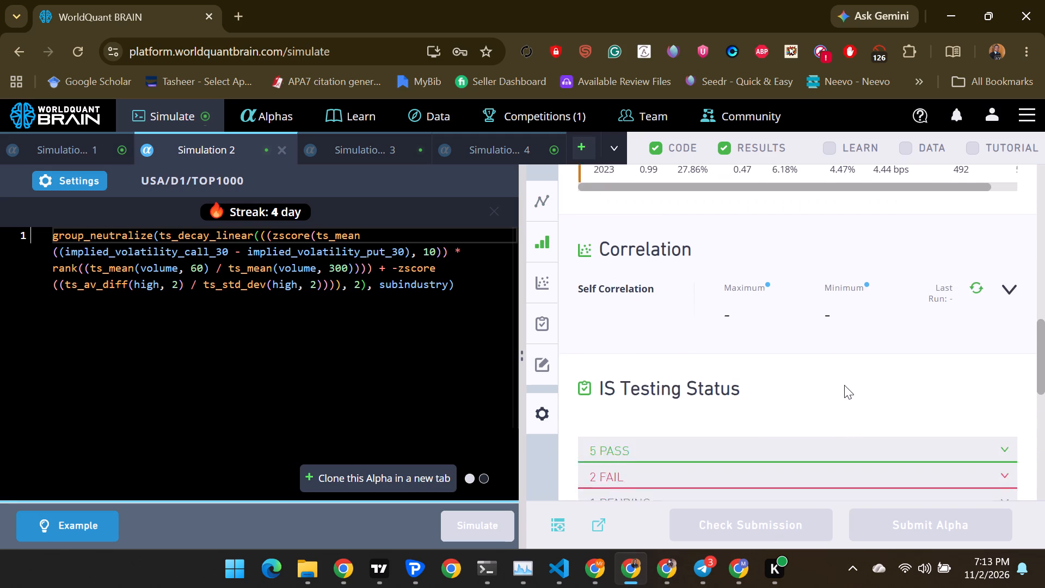
scroll(844, 385, down, 1)
click(777, 368)
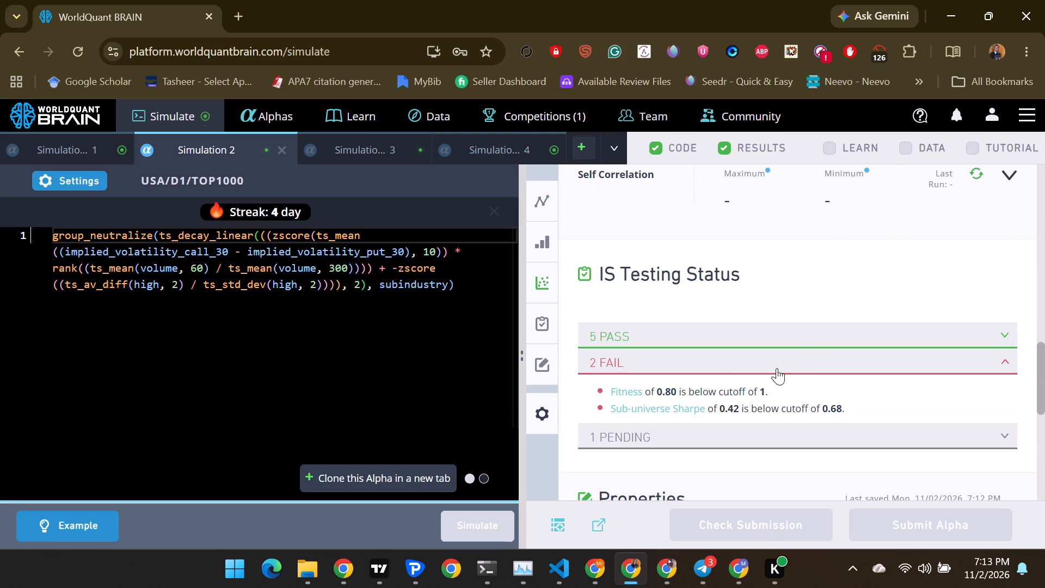
Set Simulation 2's truncation to 0.04 in its settings, apply the change and rerun the simulation.
click(63, 183)
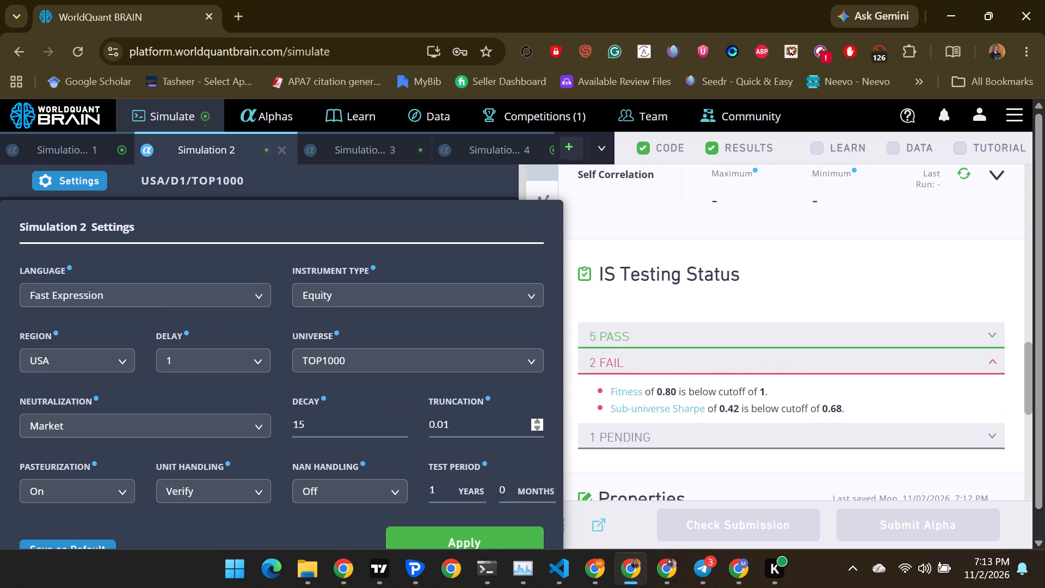
double_click(538, 420)
click(538, 420)
click(466, 543)
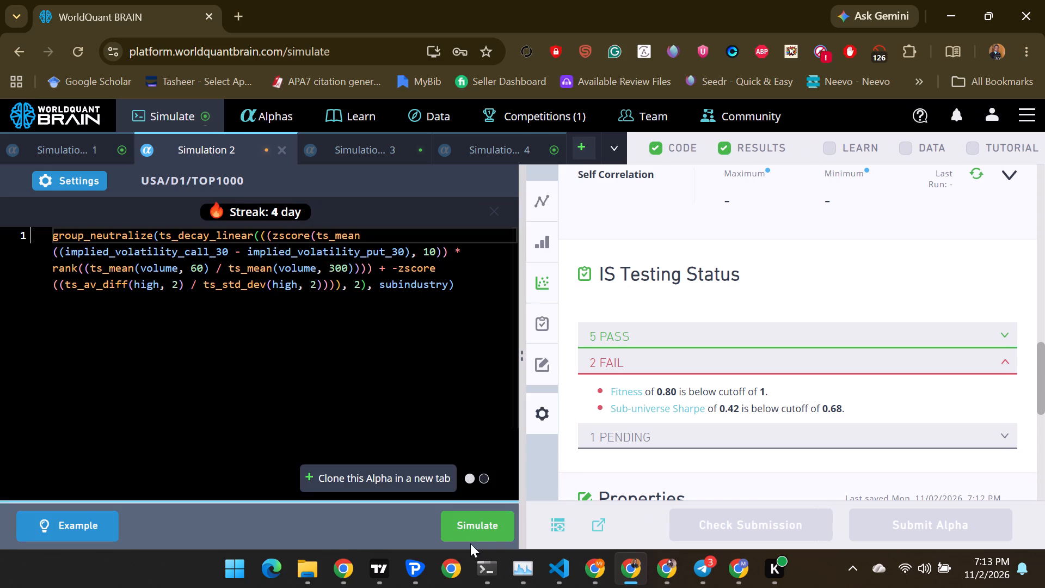
click(472, 527)
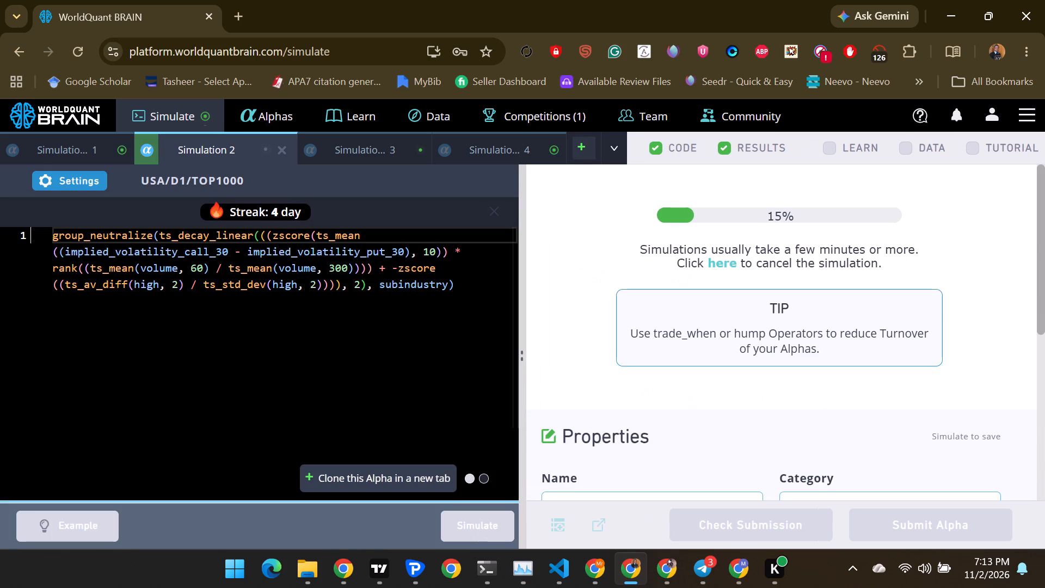
scroll(577, 433, down, 2)
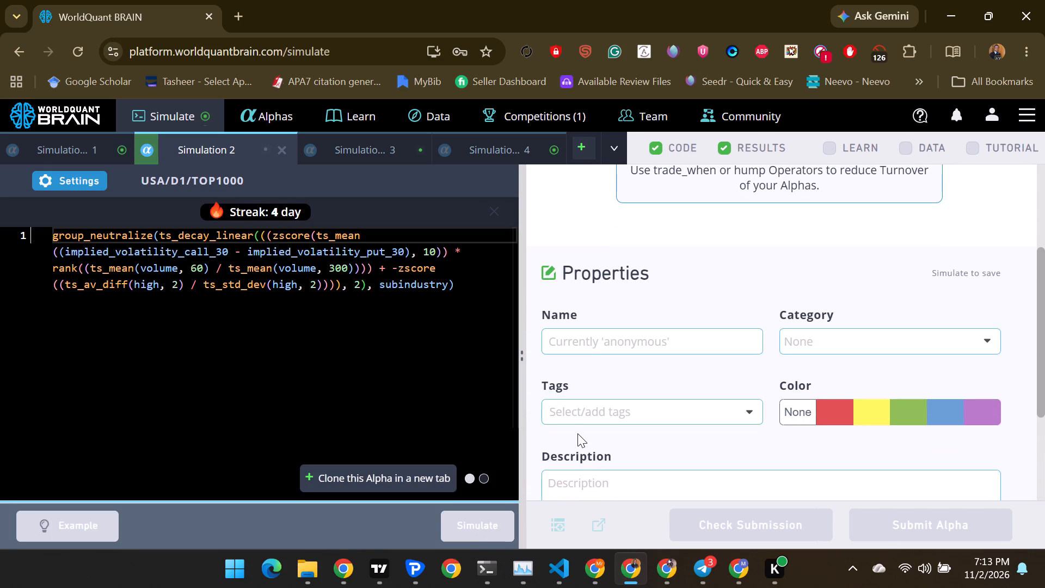
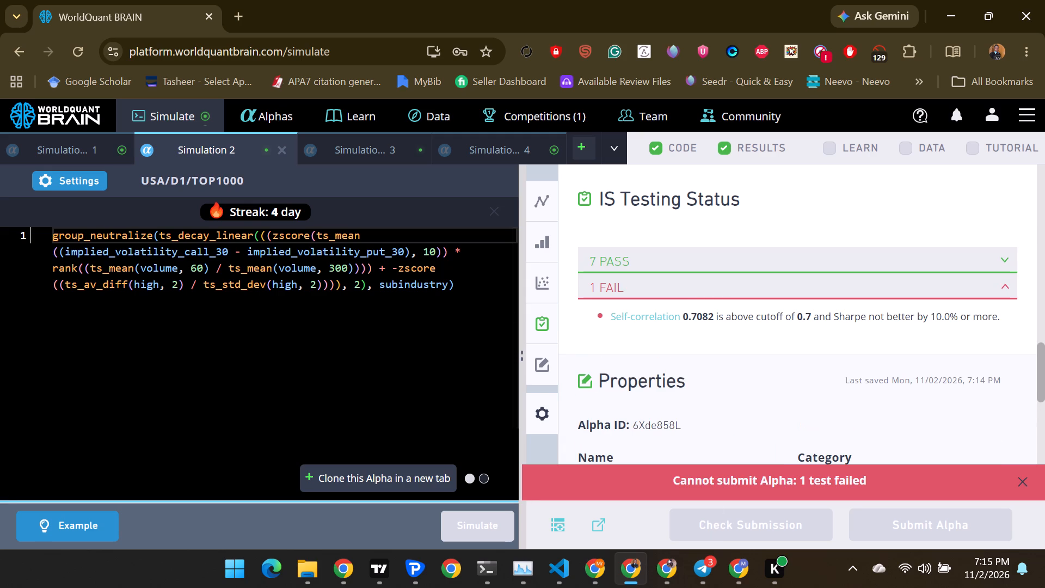
Set the first volume ts_mean window in the Simulation 2 expression to 100 and simulate the alpha again.
click(201, 269)
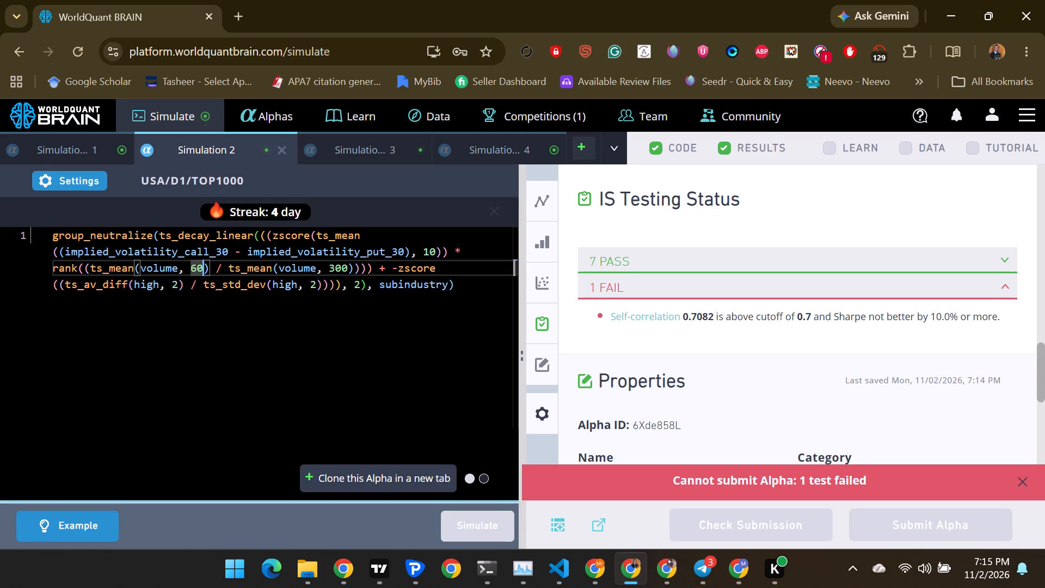
key(BackSpace)
key(BackSpace)
key(1)
text(00)
click(469, 535)
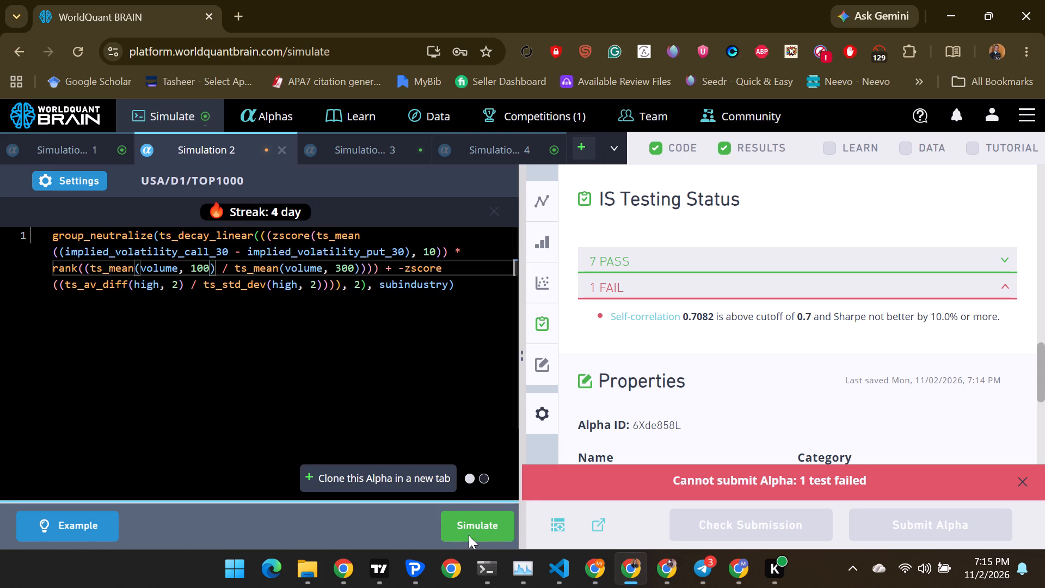
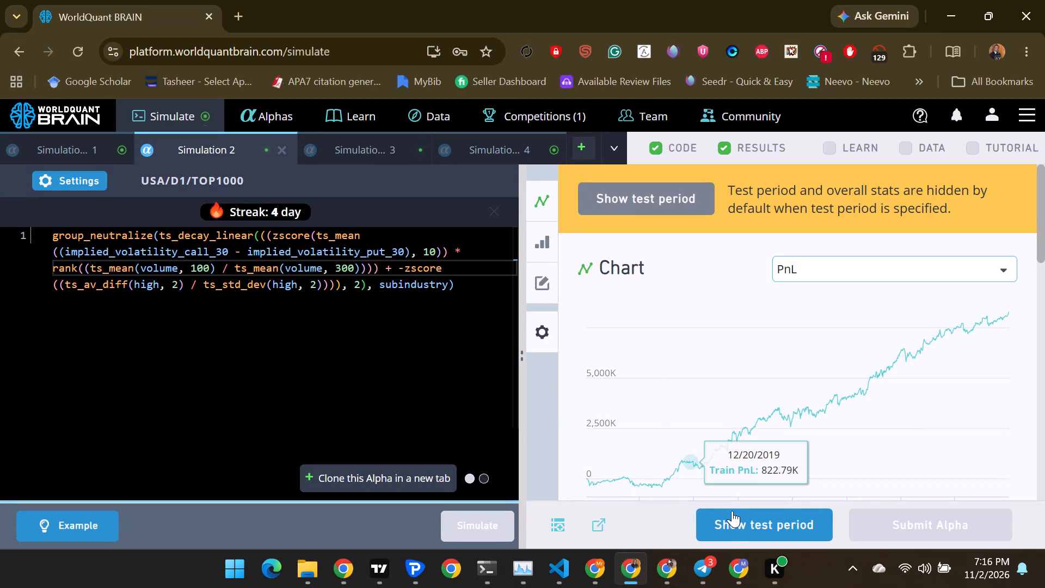
Show the test period for the re-simulated Simulation 2 alpha, run its submission check and expand the failed test's details.
click(734, 532)
click(734, 532)
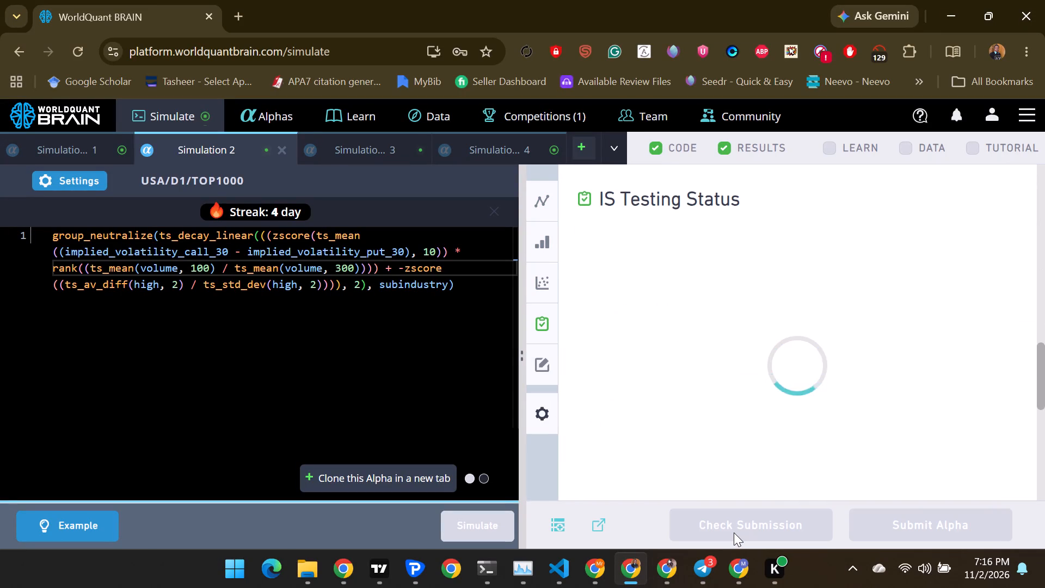
click(832, 287)
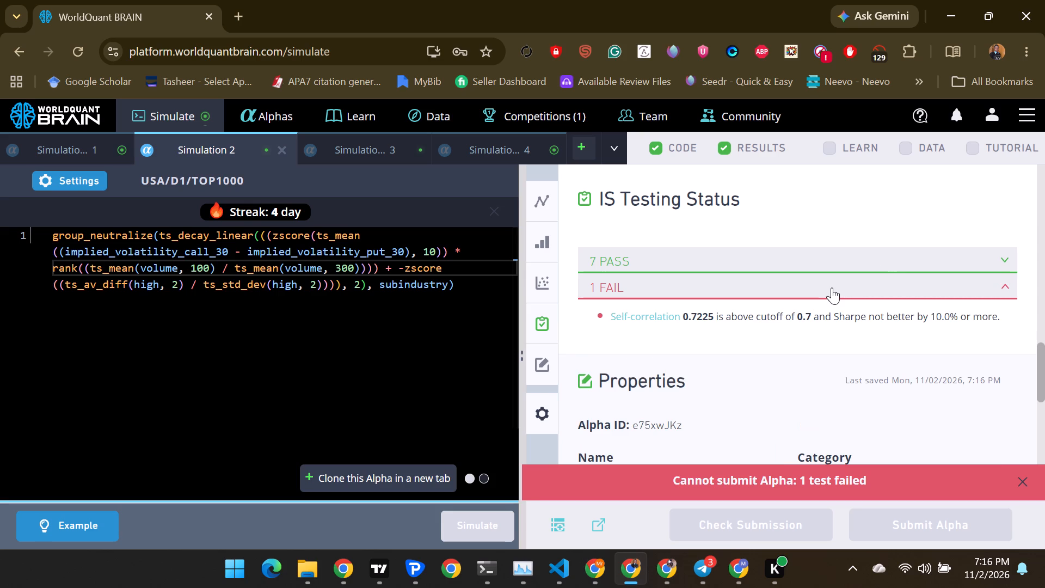
Set the first volume ts_mean window in the Simulation 2 expression to 50 and simulate the alpha again.
click(210, 267)
key(BackSpace)
key(BackSpace)
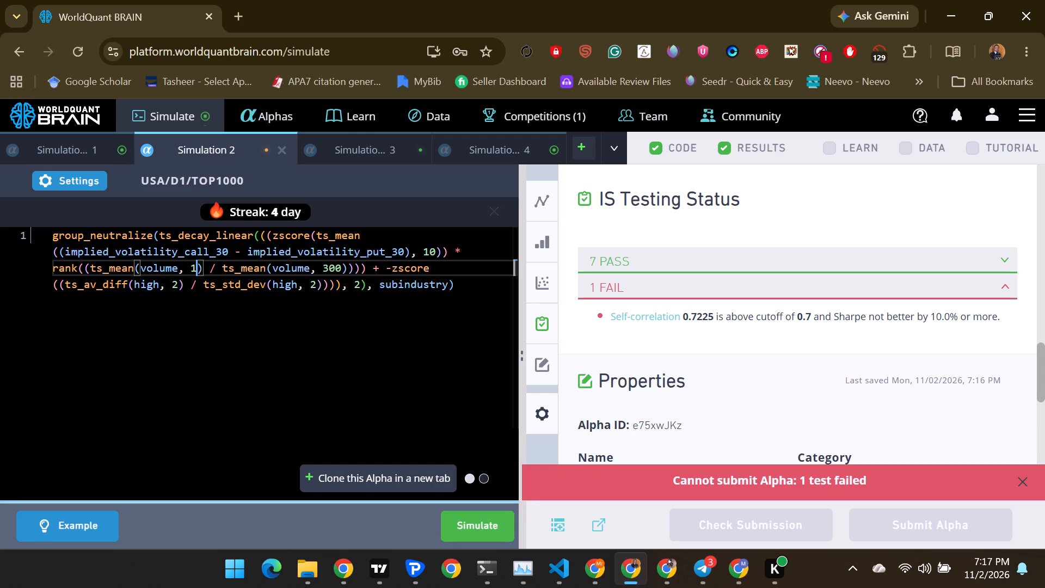
key(BackSpace)
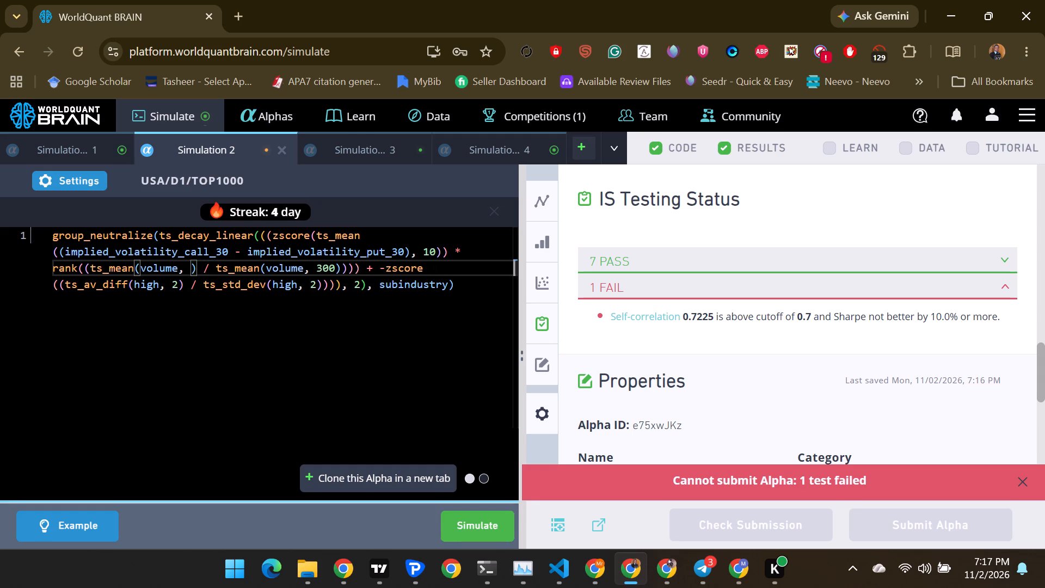
text(50)
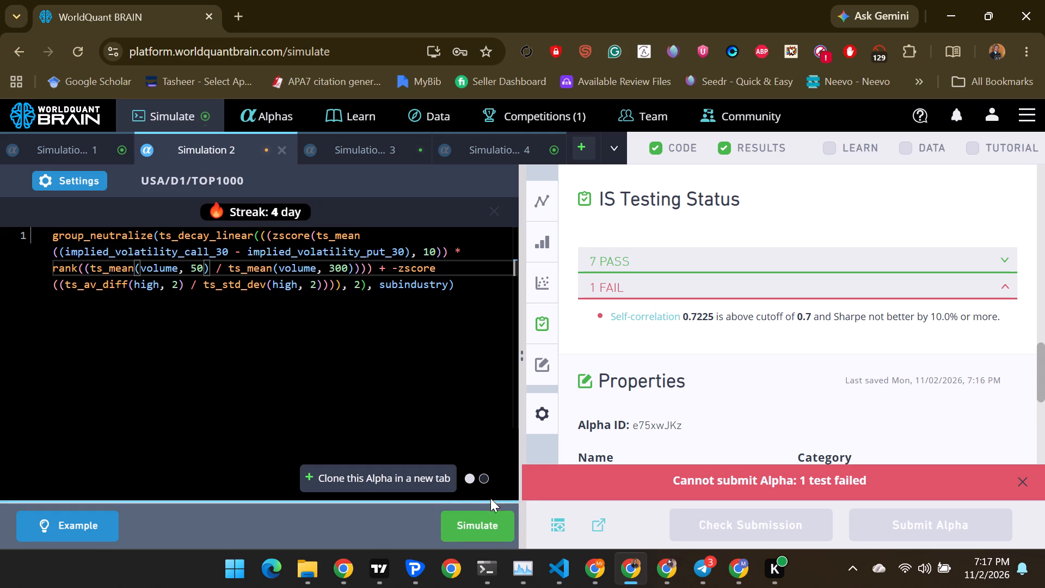
click(491, 520)
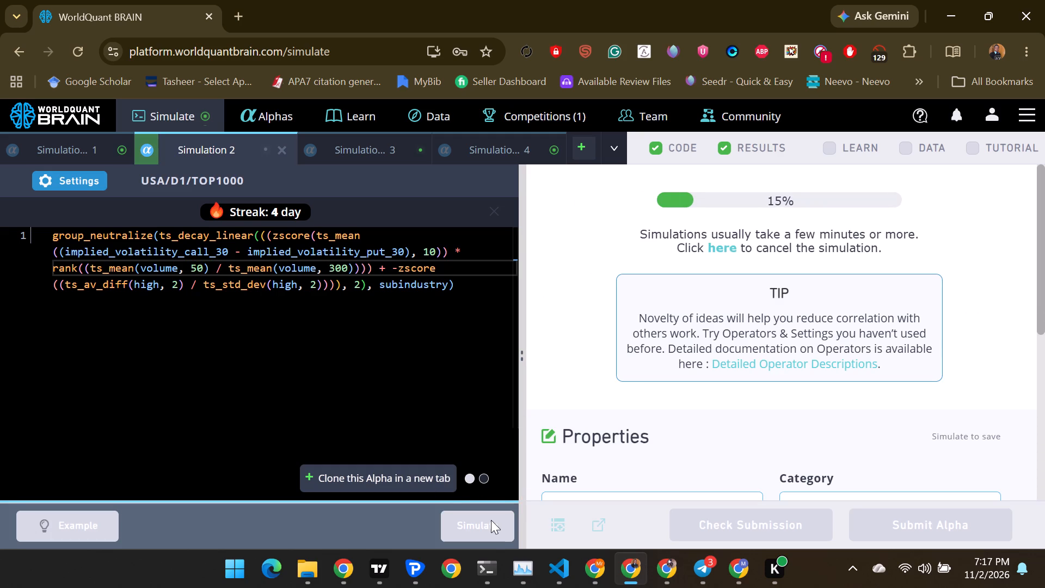
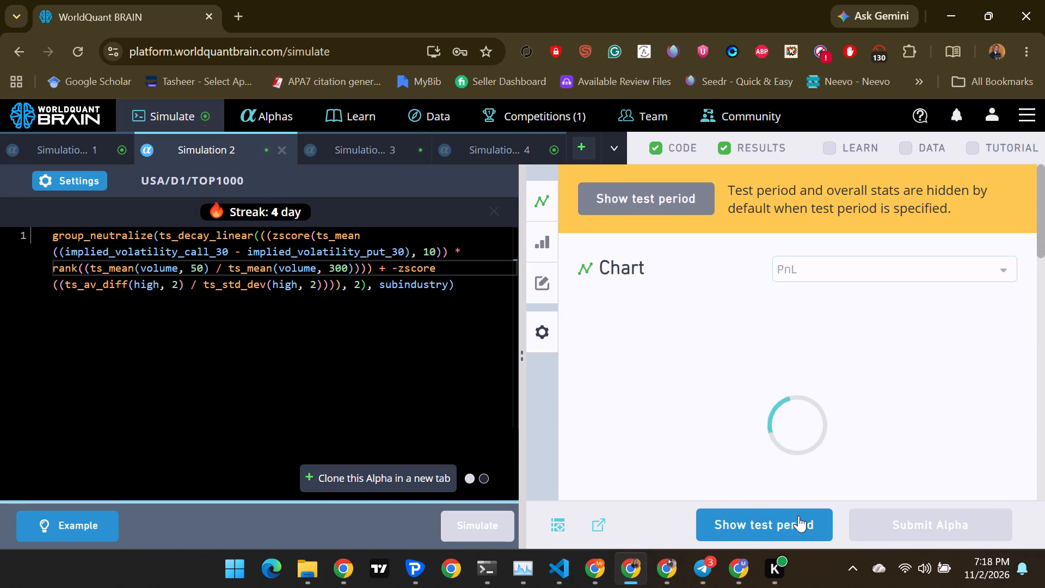
Show the test period for the re-simulated Simulation 2 alpha, run its submission check and expand the failed test's details.
click(800, 516)
click(800, 516)
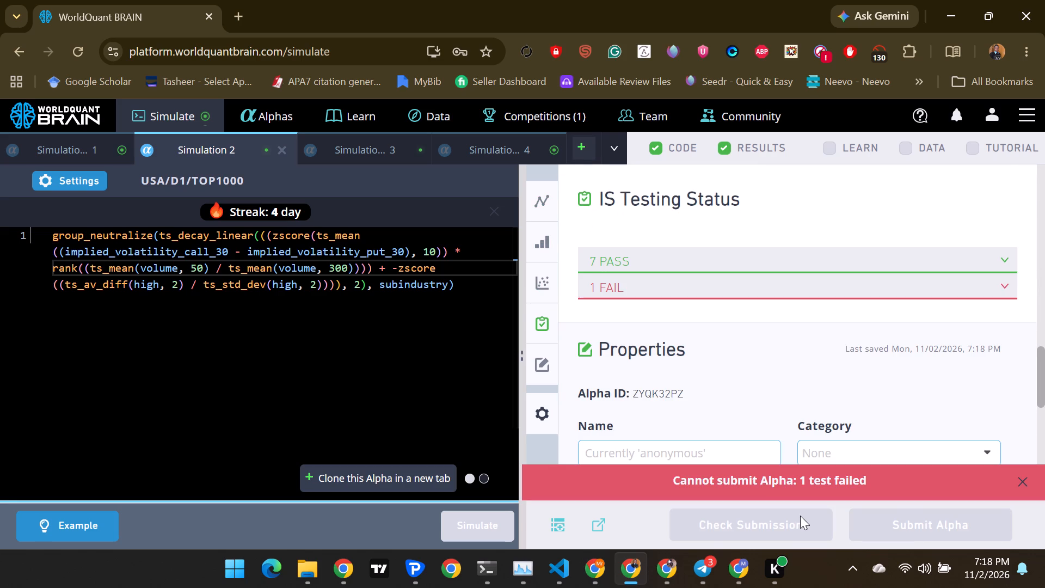
click(780, 297)
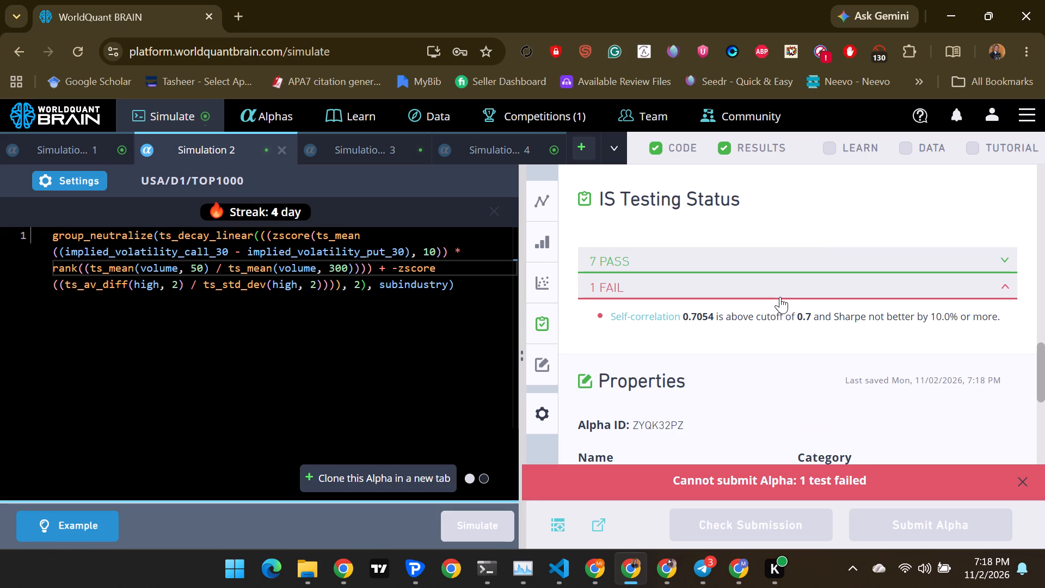
Set the Simulation 2 truncation to 0.02, apply the settings and simulate the alpha again.
click(71, 170)
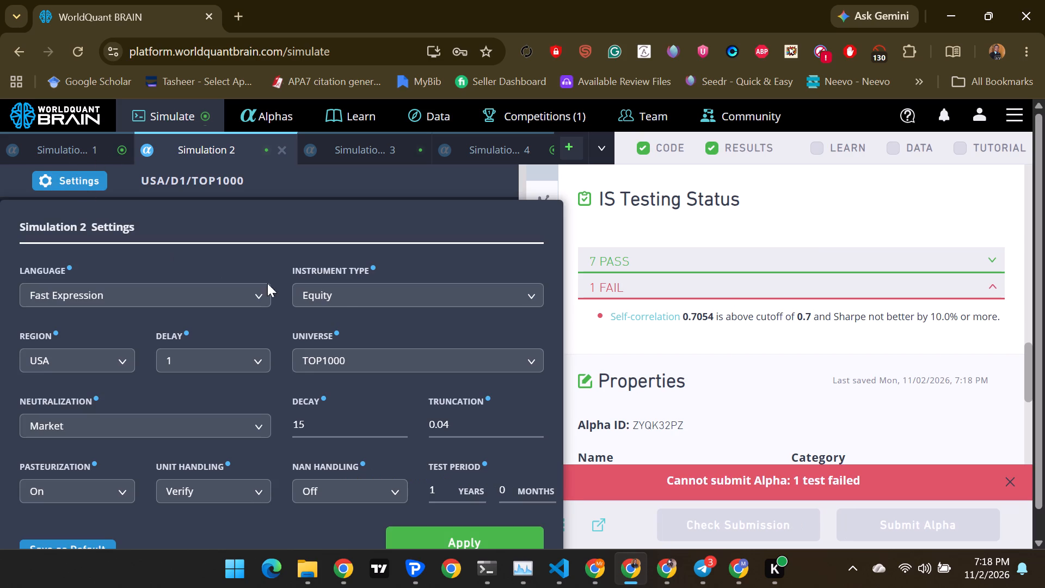
double_click(533, 429)
click(499, 537)
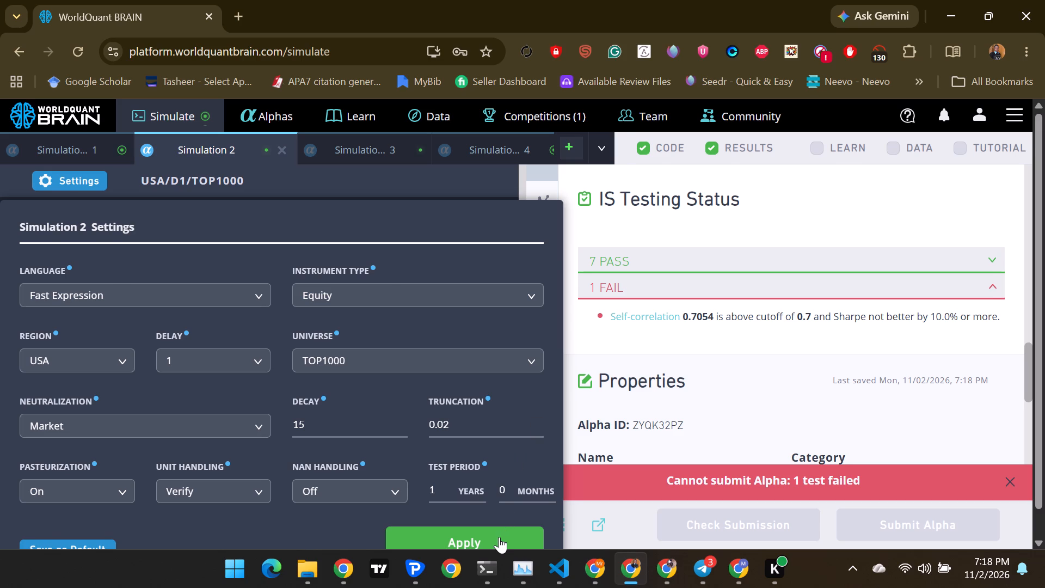
click(492, 524)
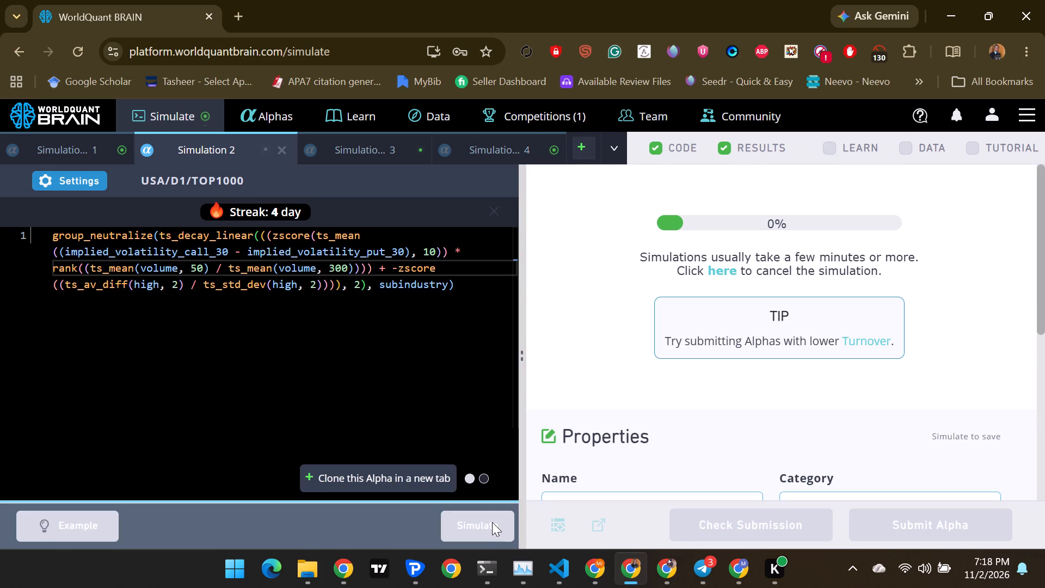
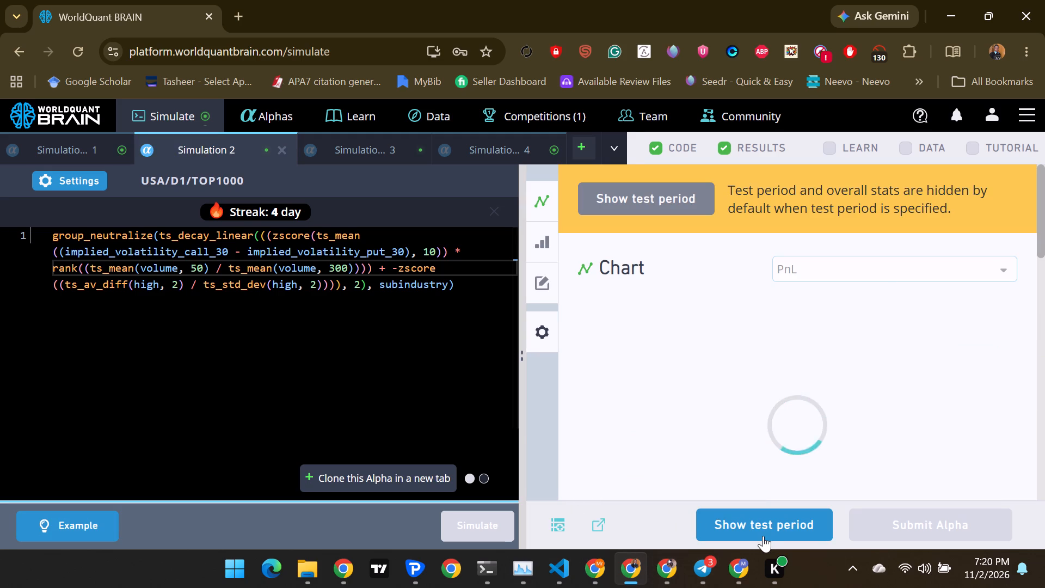
Show the Simulation 2 test period, view the IS period summary, and expand the failed and pending tests in IS Testing Status.
click(763, 536)
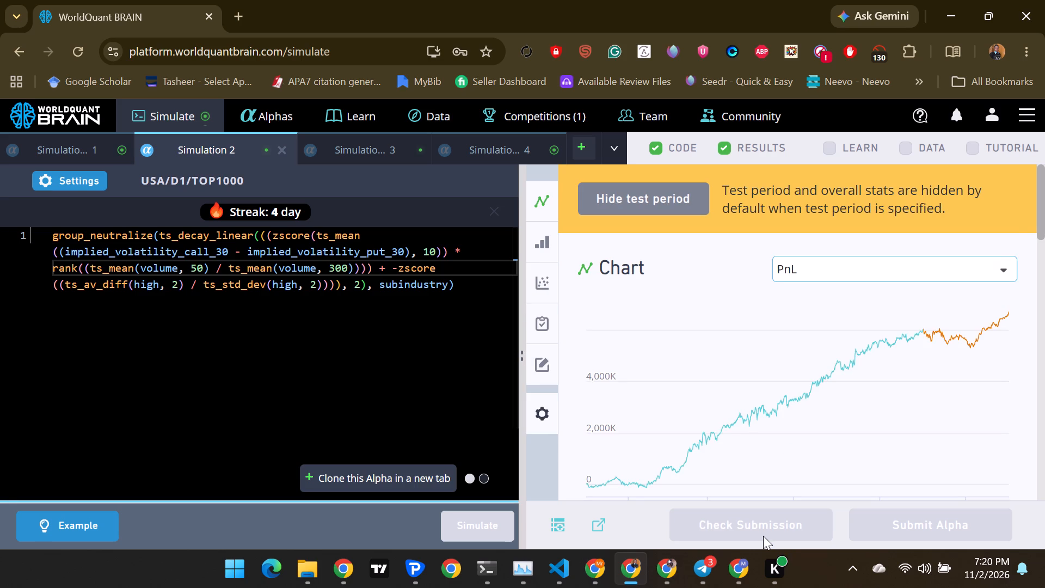
click(763, 536)
scroll(764, 366, down, 3)
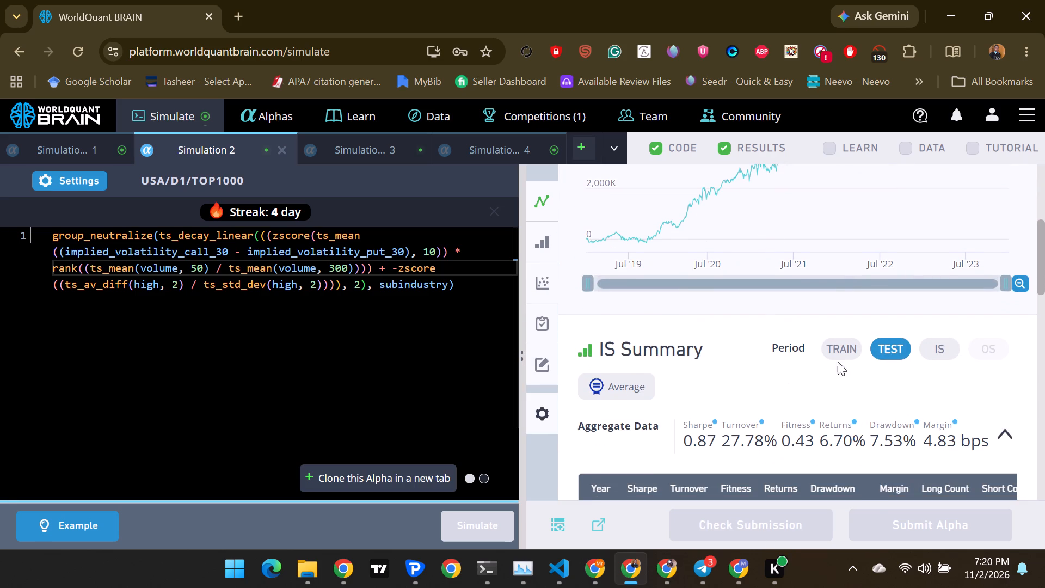
click(940, 348)
scroll(868, 405, down, 4)
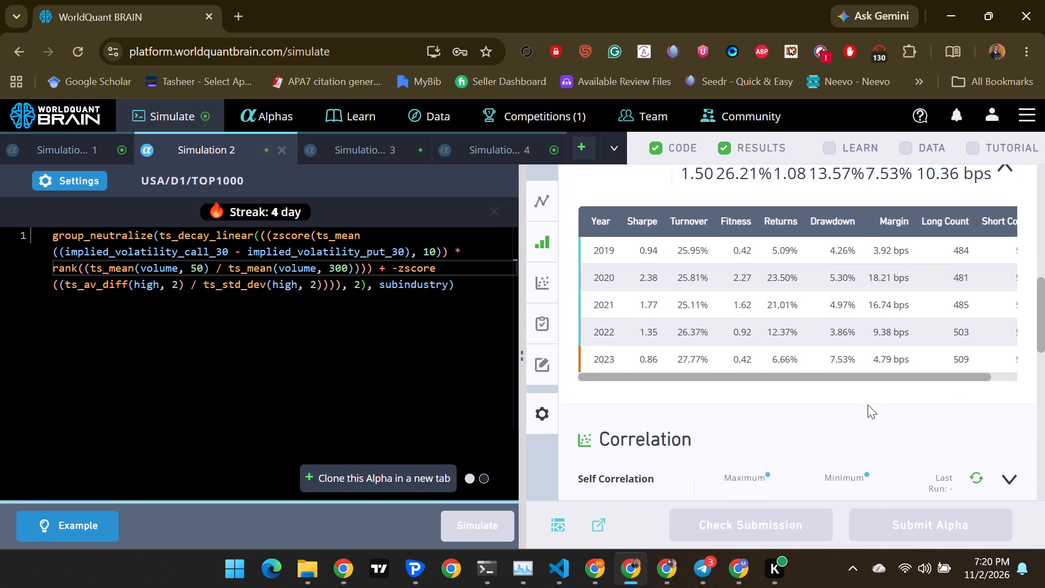
scroll(868, 405, down, 3)
click(854, 371)
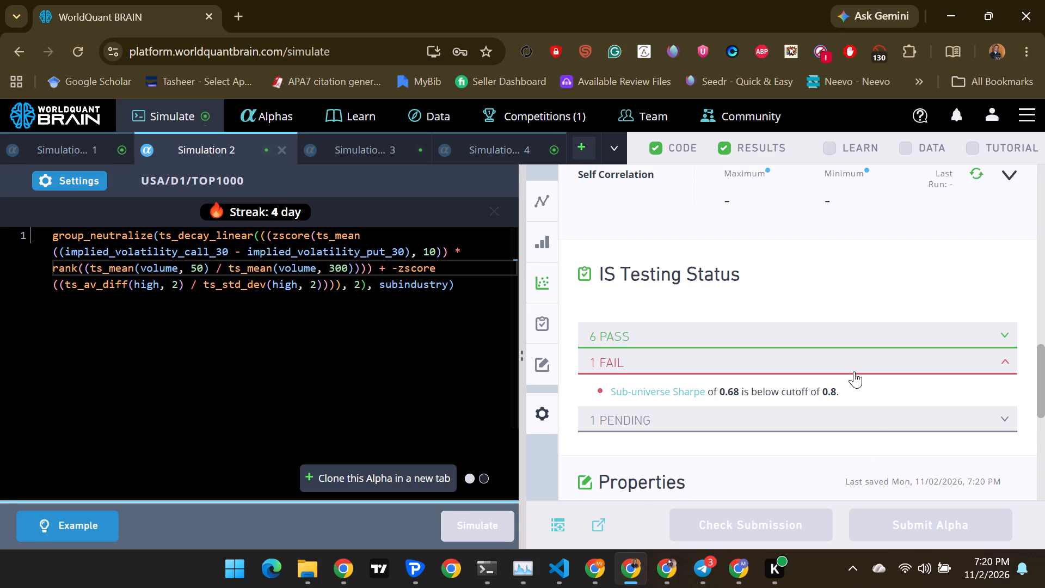
click(872, 427)
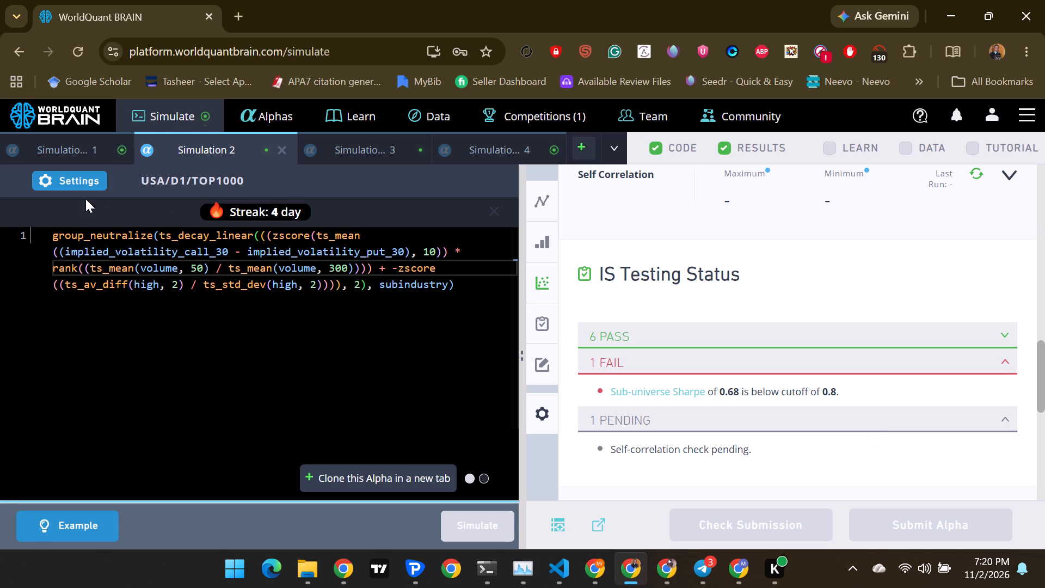
Raise the Simulation 2 truncation by one increment, apply the settings and simulate the alpha again.
click(79, 183)
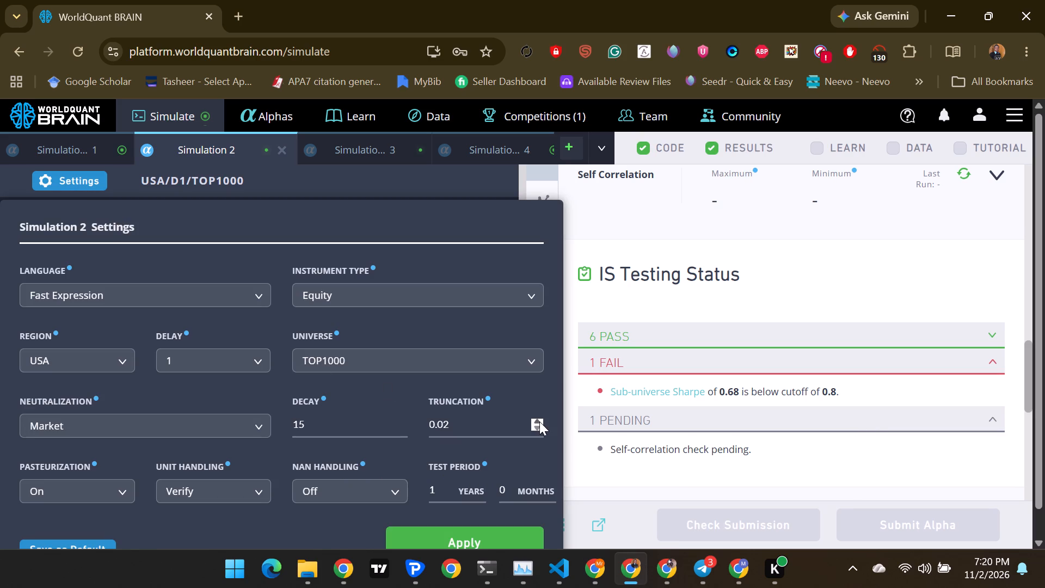
click(538, 419)
click(505, 535)
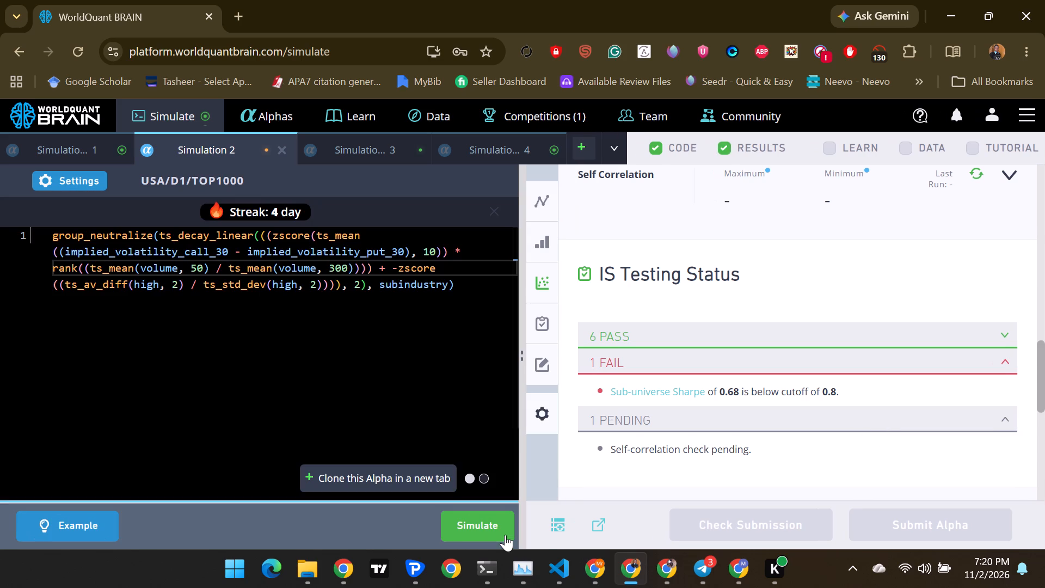
click(506, 535)
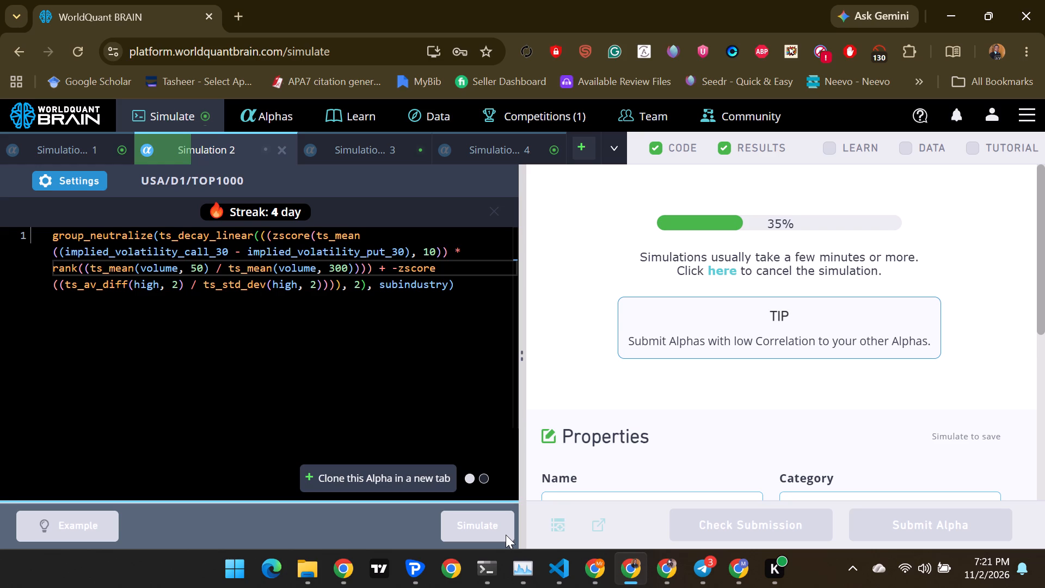
Copy the full Simulation 2 alpha expression and replace the Simulation 1 expression with it.
drag(462, 283, 225, 269)
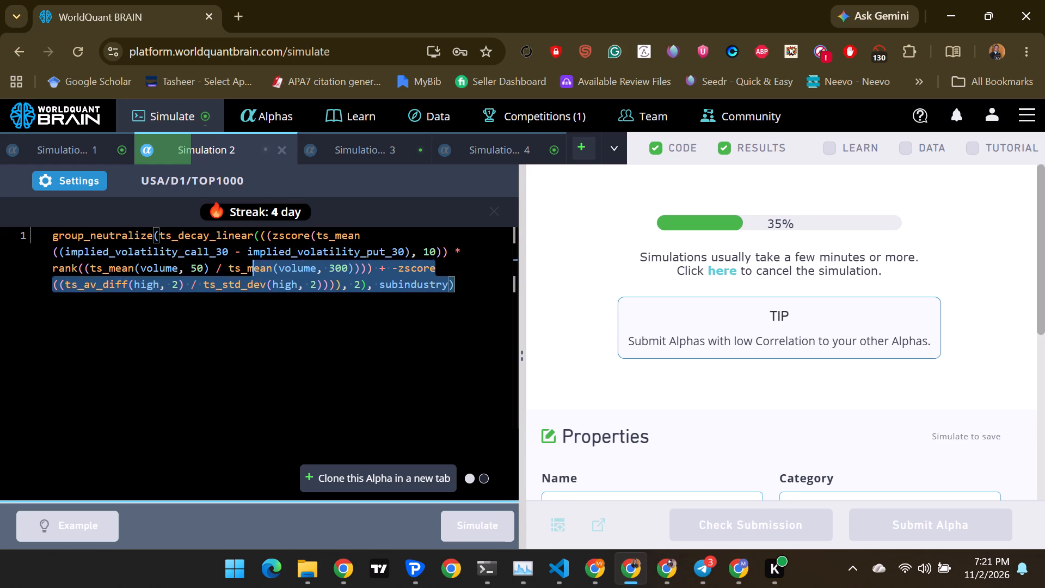
drag(225, 269, 49, 235)
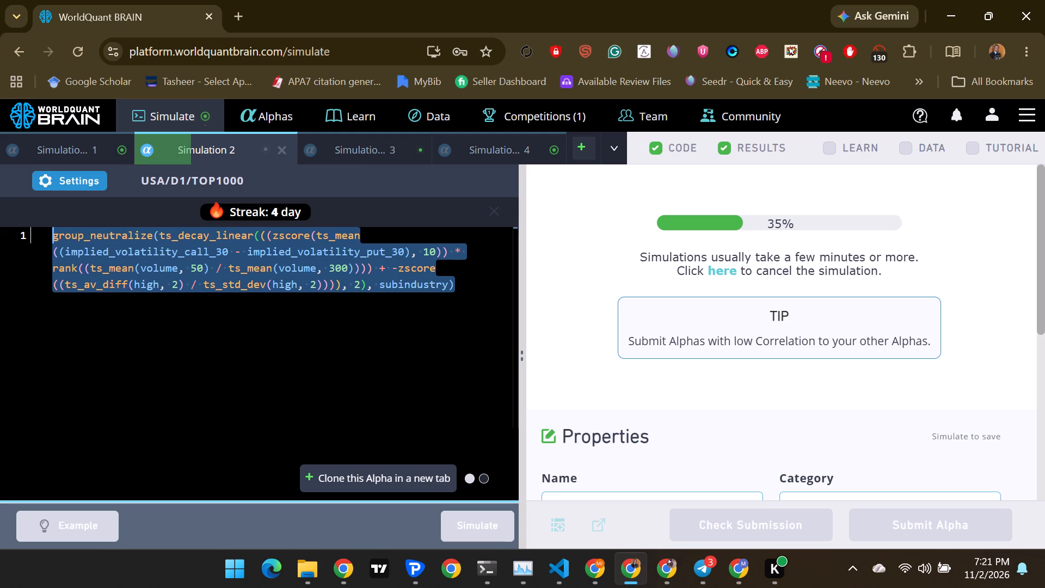
key(ctrl+c)
click(83, 151)
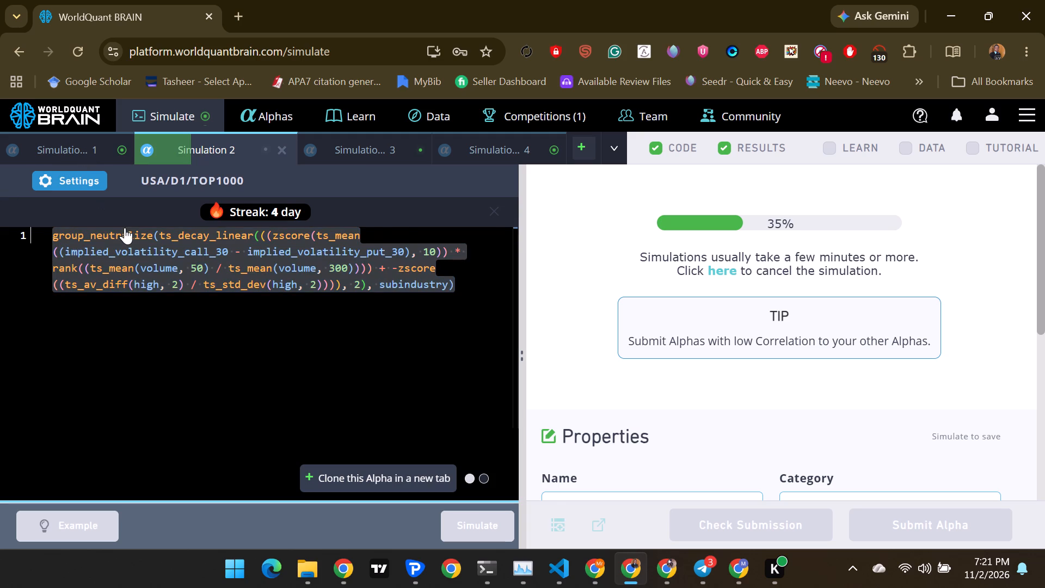
drag(229, 288, 0, 222)
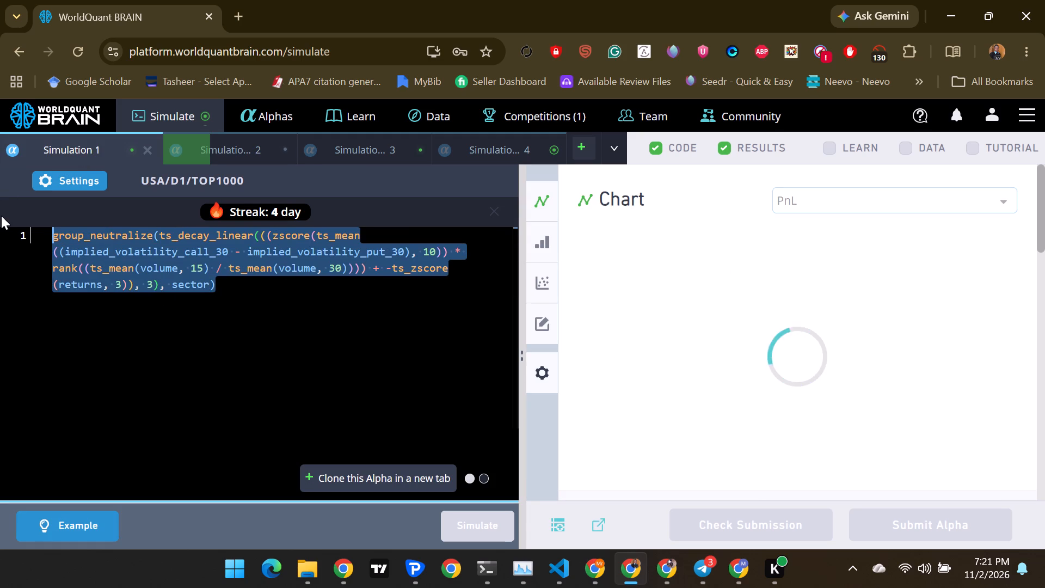
key(ctrl+v)
Set Simulation 1 to Subindustry neutralization, decay 15 and a 1-year test period, apply the settings and simulate the alpha.
click(65, 176)
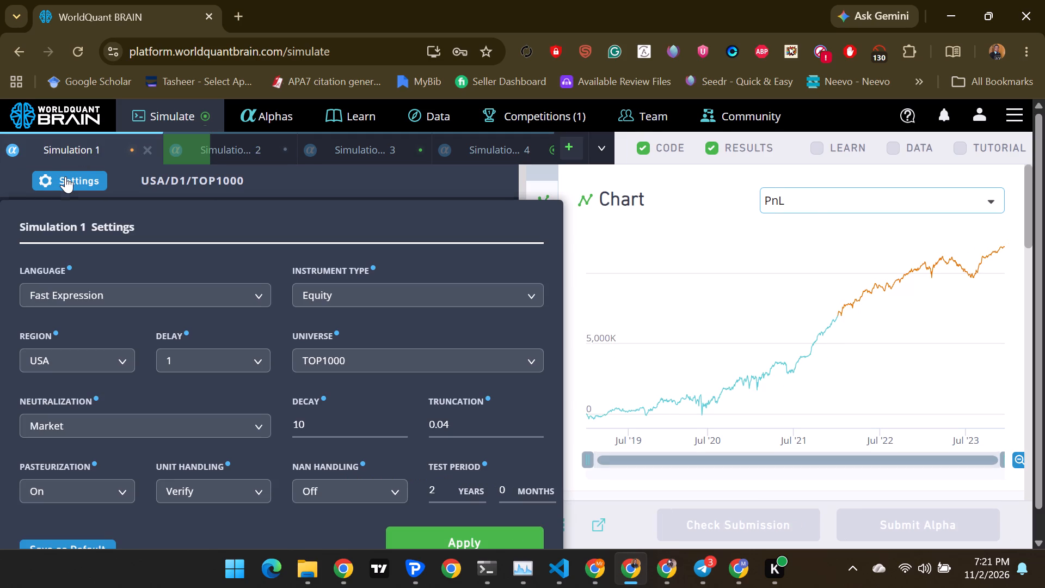
click(161, 420)
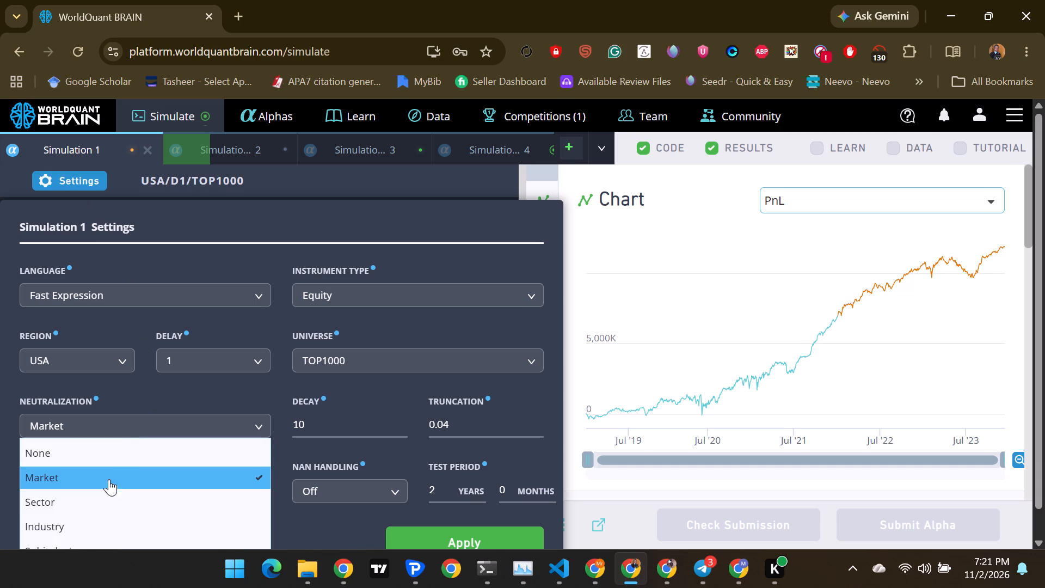
click(83, 546)
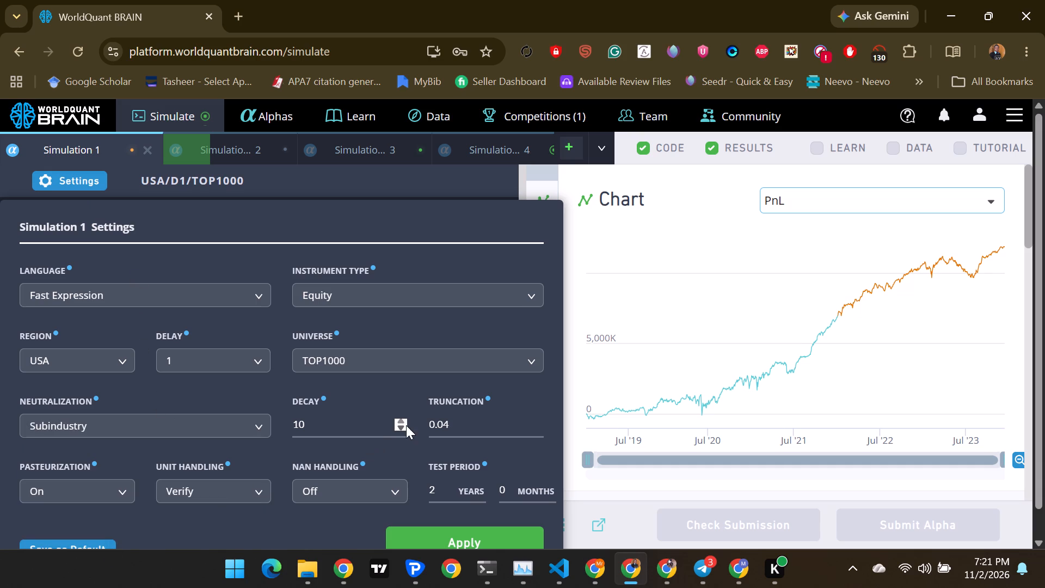
triple_click(405, 418)
double_click(405, 418)
click(451, 491)
key(BackSpace)
key(1)
click(450, 544)
click(472, 522)
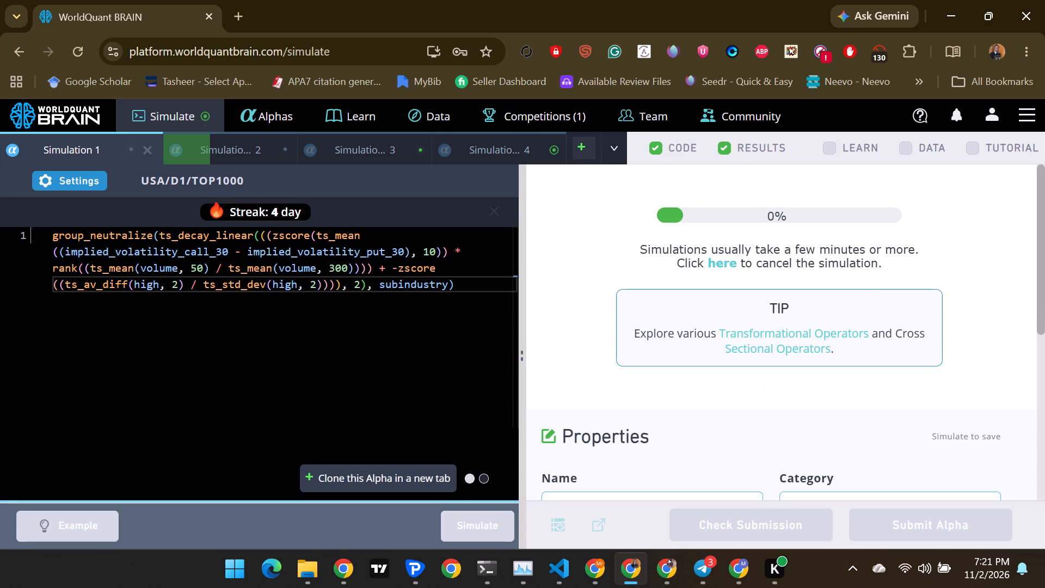
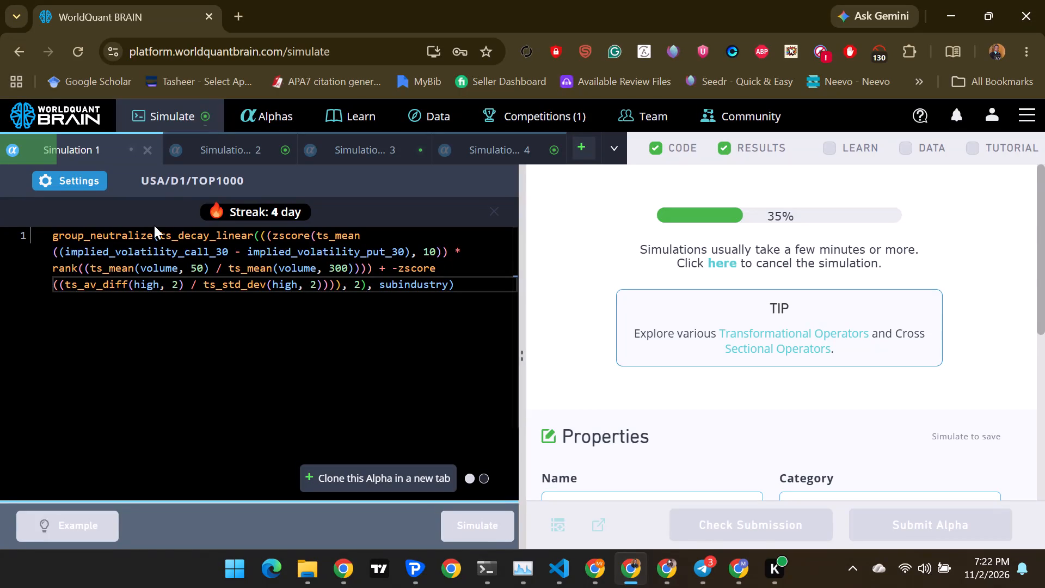
Show the Simulation 2 test period, view the IS period summary, run the submission check and review the yearly statistics.
click(213, 149)
click(778, 521)
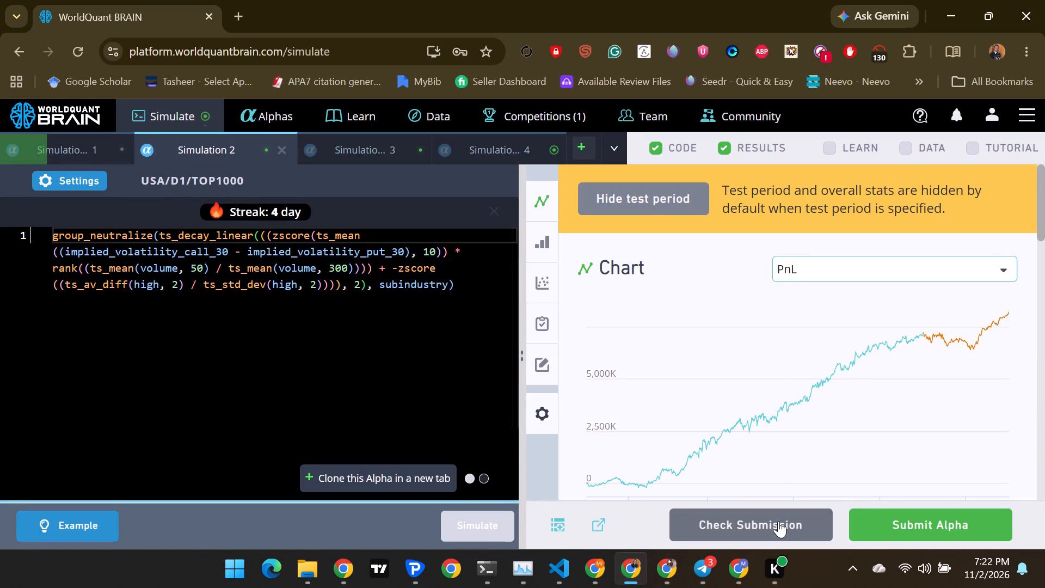
scroll(769, 458, down, 4)
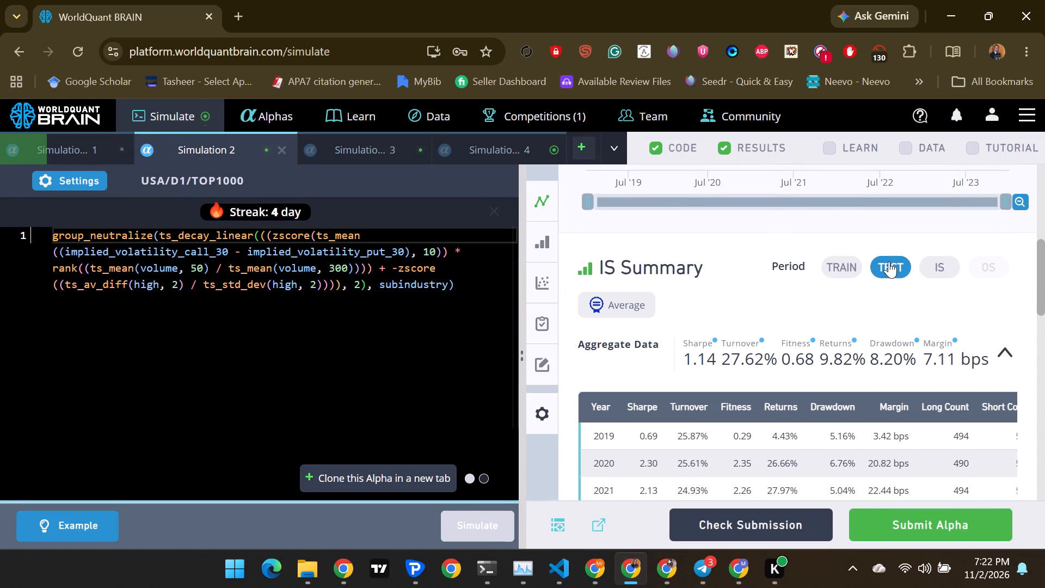
click(938, 261)
click(789, 528)
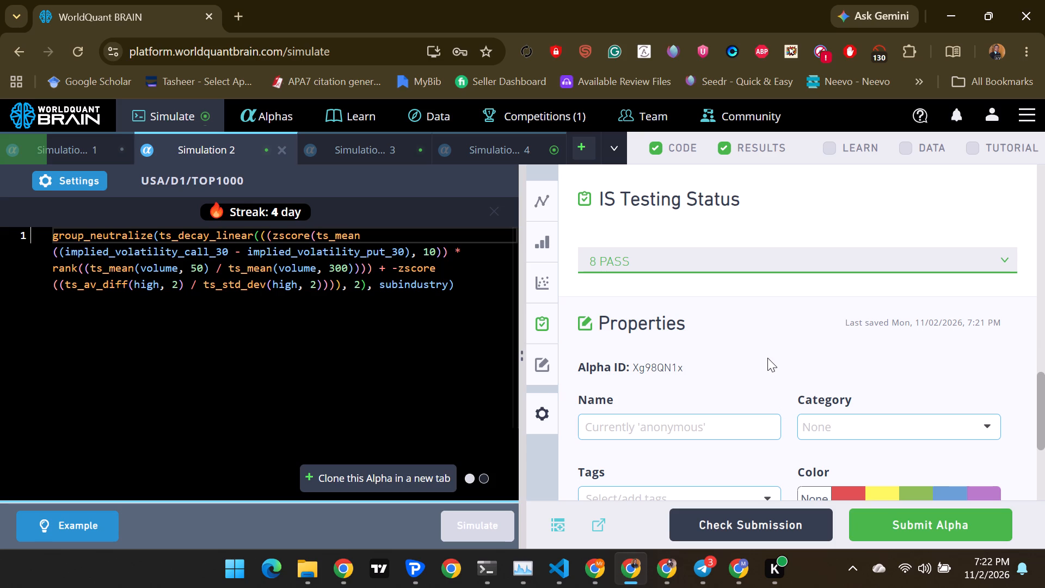
scroll(769, 333, up, 5)
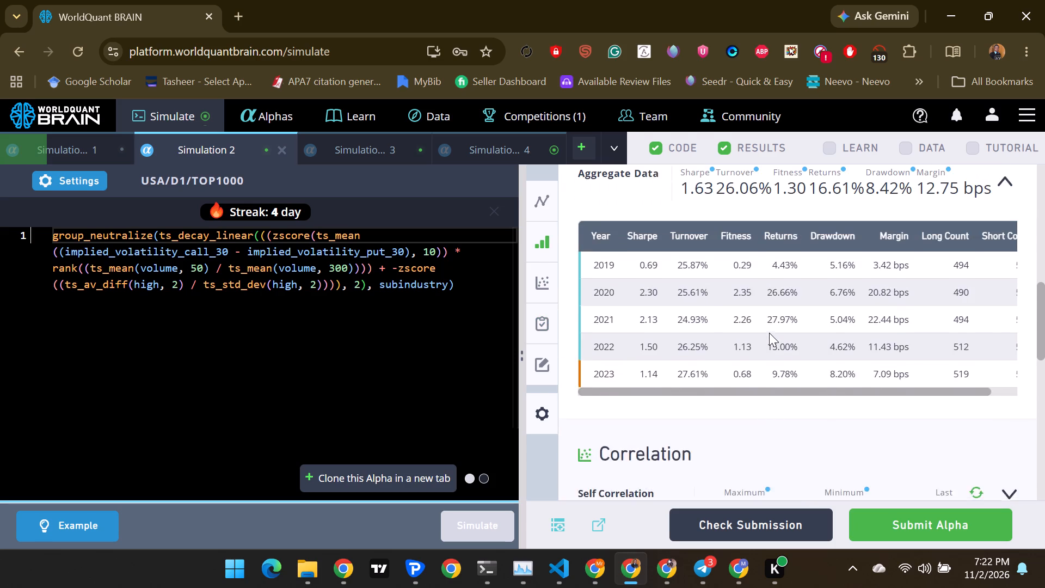
scroll(769, 333, up, 3)
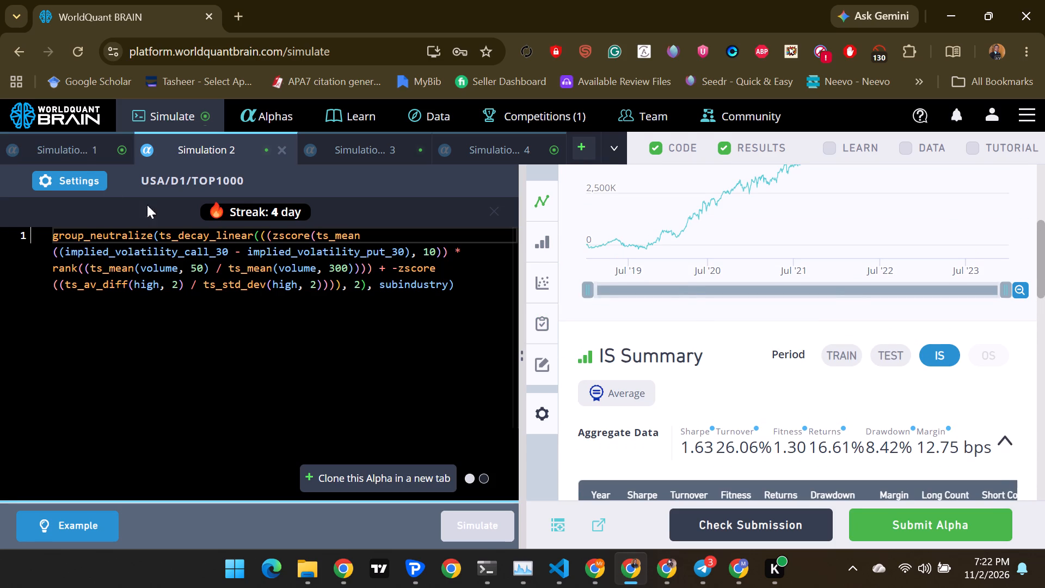
Show the Simulation 1 test period, run its submission check and expand the failed test in IS Testing Status.
click(72, 151)
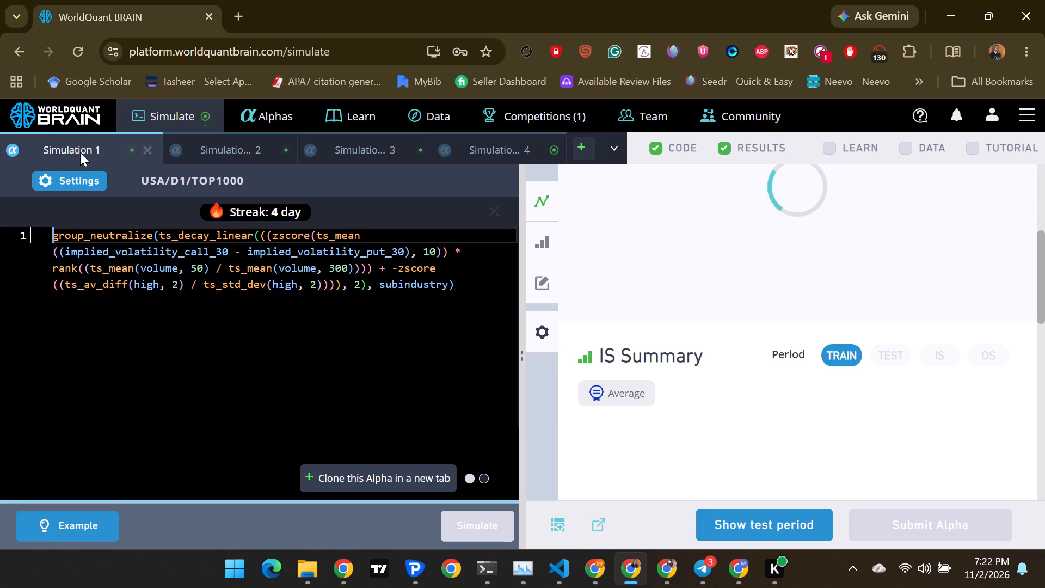
click(770, 524)
click(770, 524)
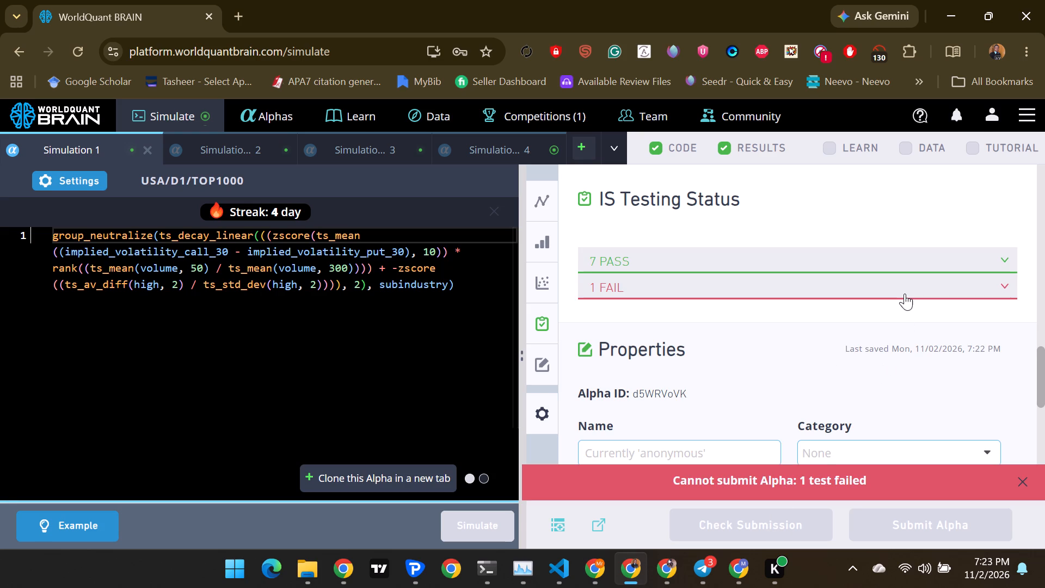
click(905, 293)
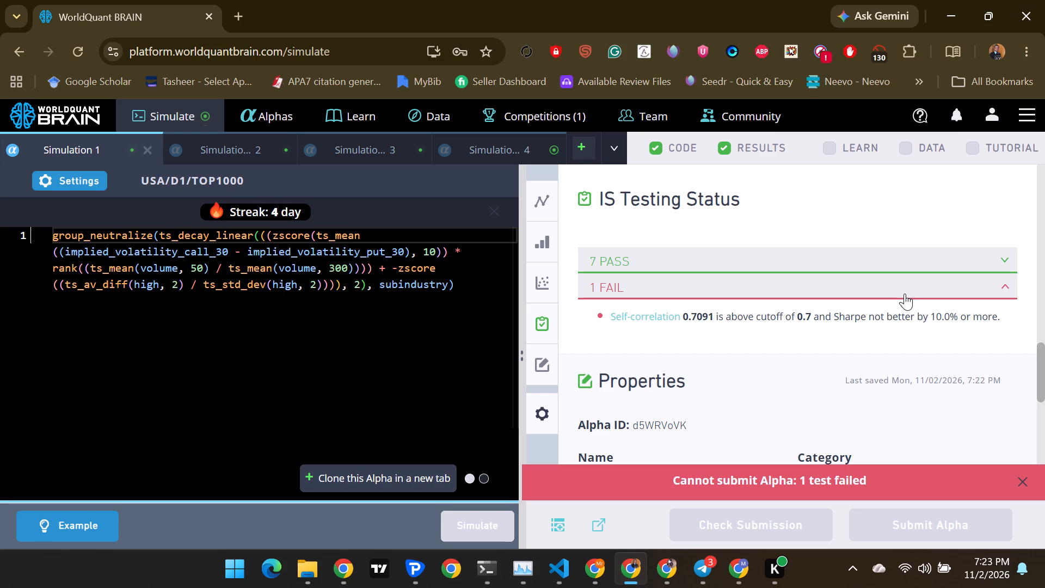
Submit the Simulation 2 alpha.
click(224, 150)
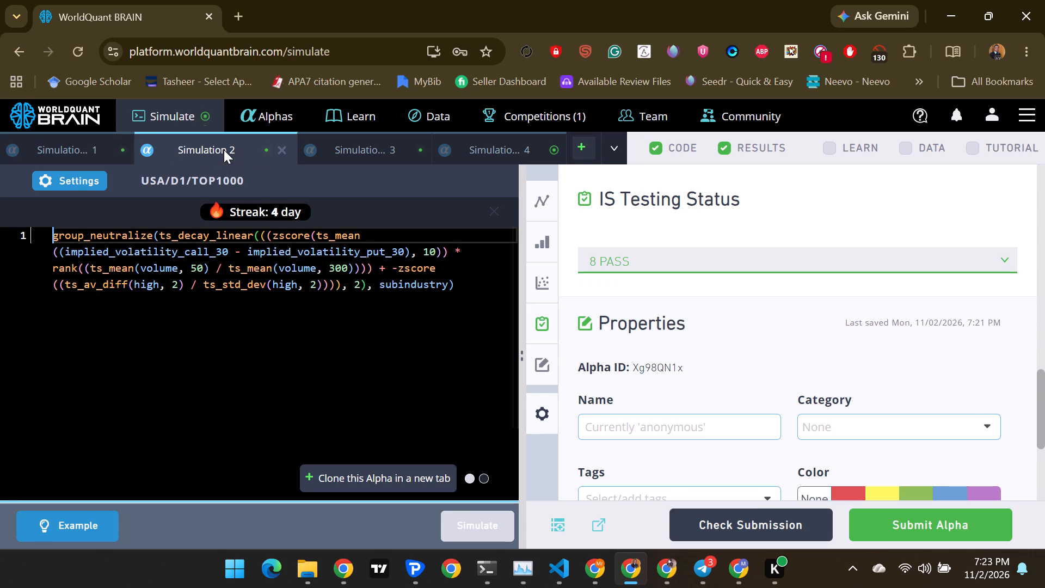
click(945, 525)
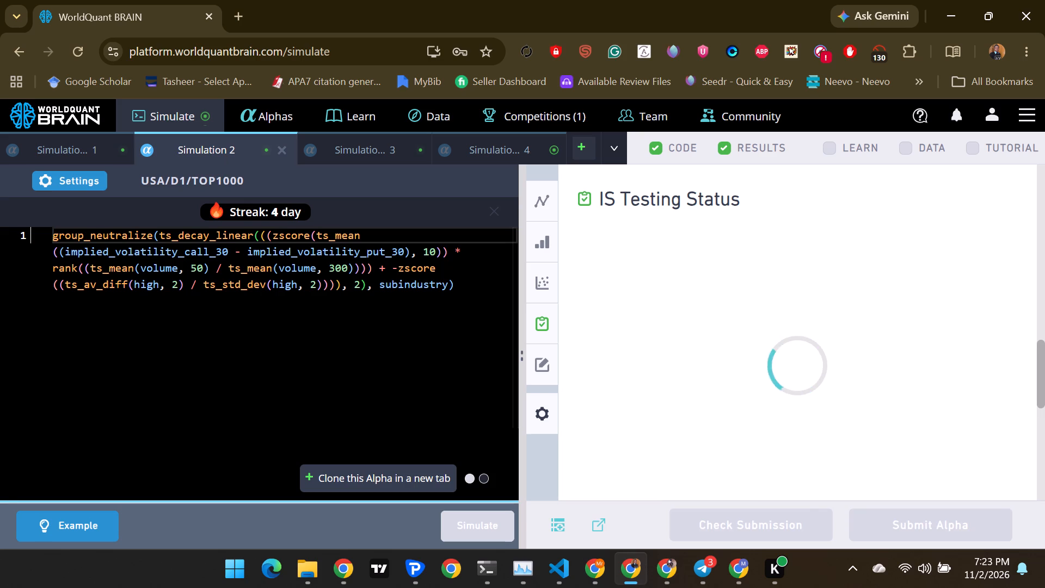
Recheck the failed test of Simulation 1, lower its decay by five increments, apply the settings and simulate the alpha again.
click(62, 152)
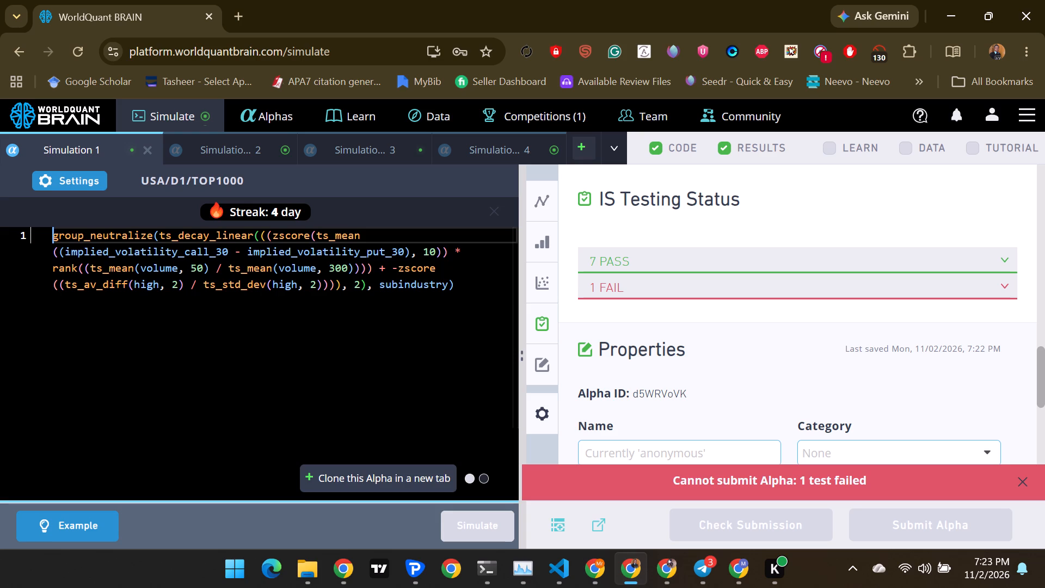
scroll(206, 280, down, 1)
click(659, 281)
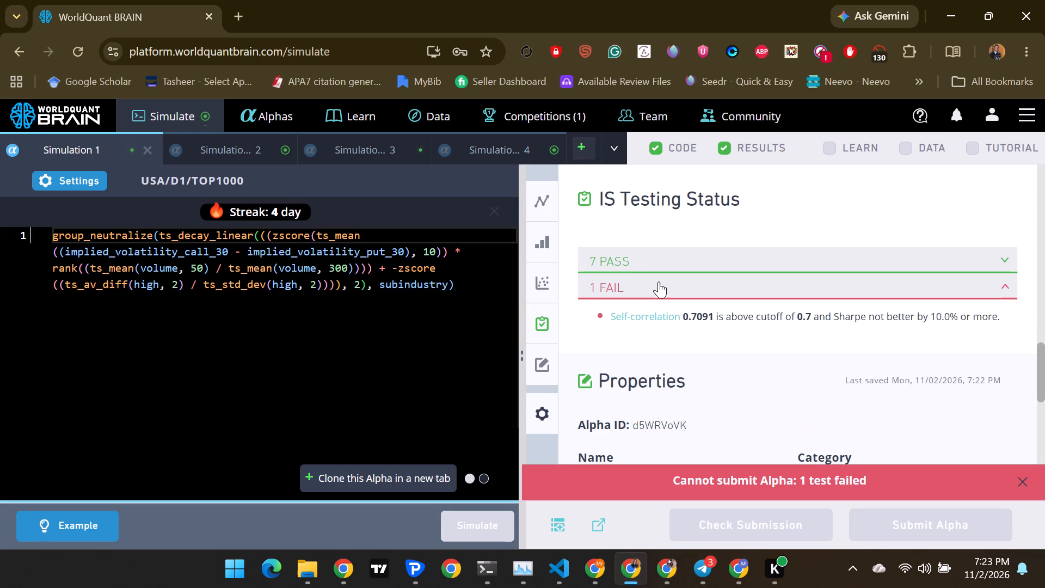
click(88, 180)
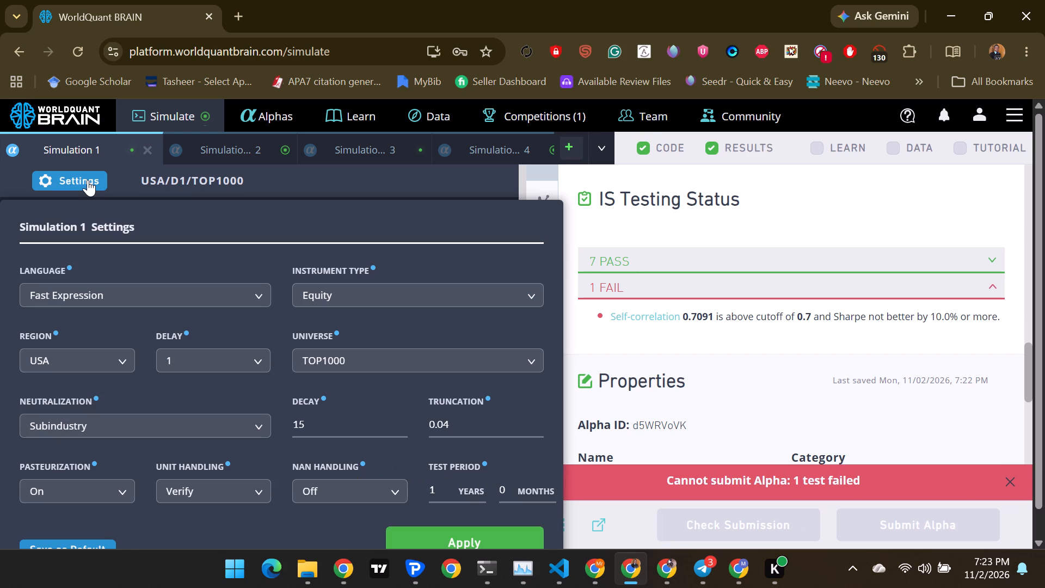
double_click(401, 427)
click(401, 427)
click(401, 427)
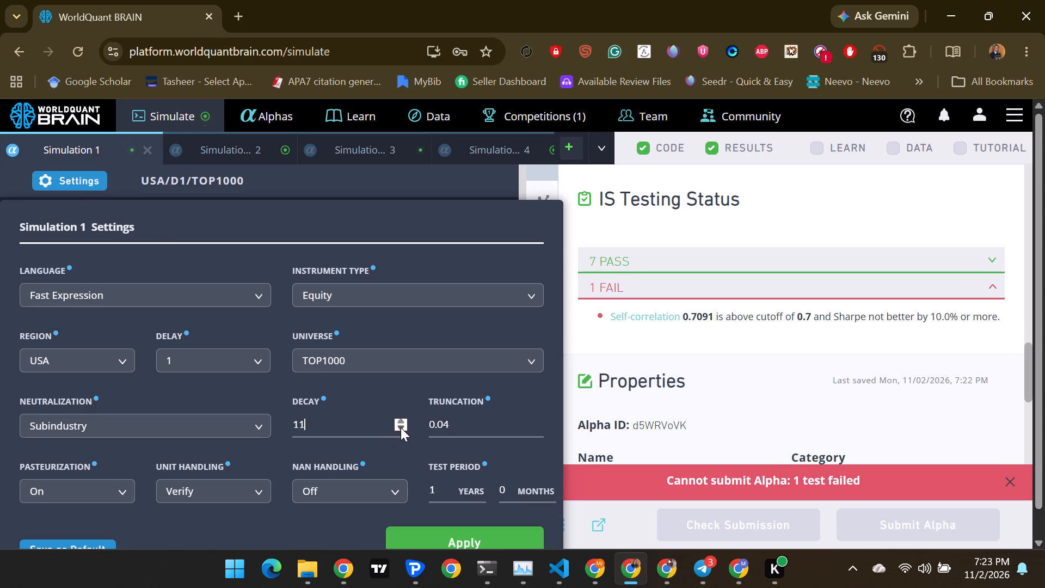
click(401, 427)
click(470, 542)
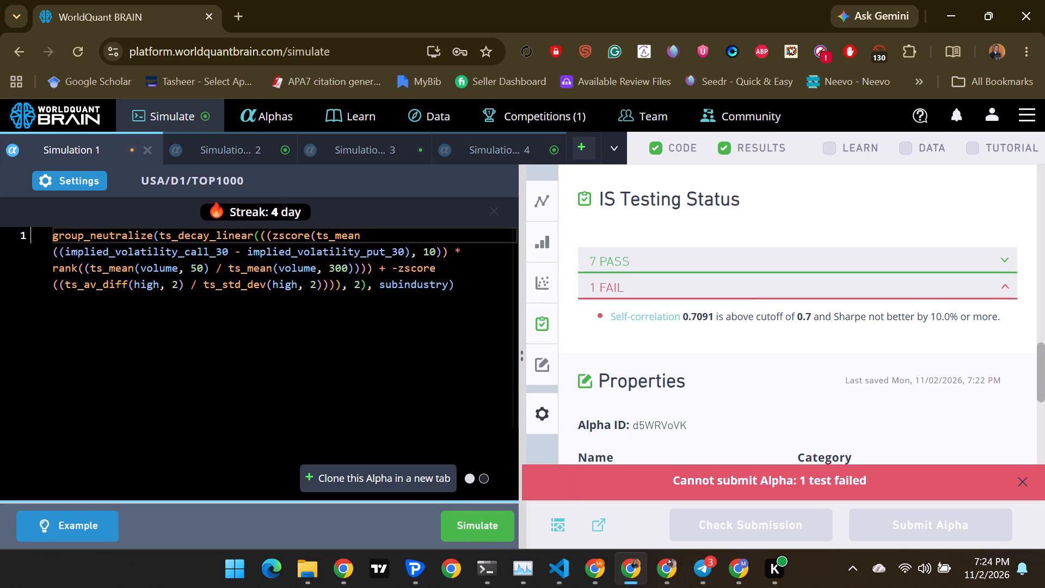
click(472, 533)
Return to Simulation 2 to check the outcome of its alpha submission.
click(232, 151)
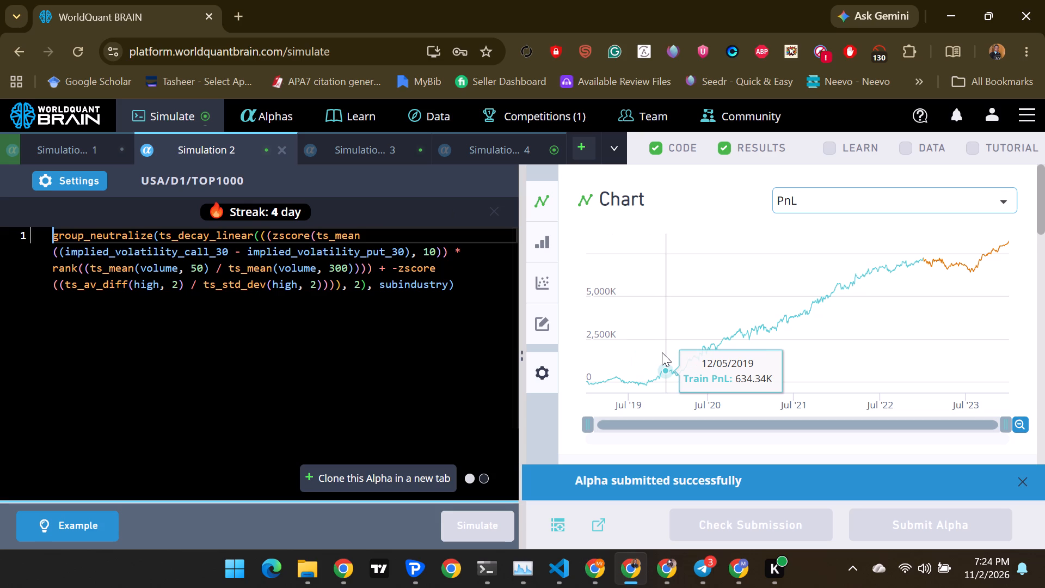
Review the settings of the submitted Simulation 2 alpha and return to Simulation 1 to check its simulation progress.
click(79, 182)
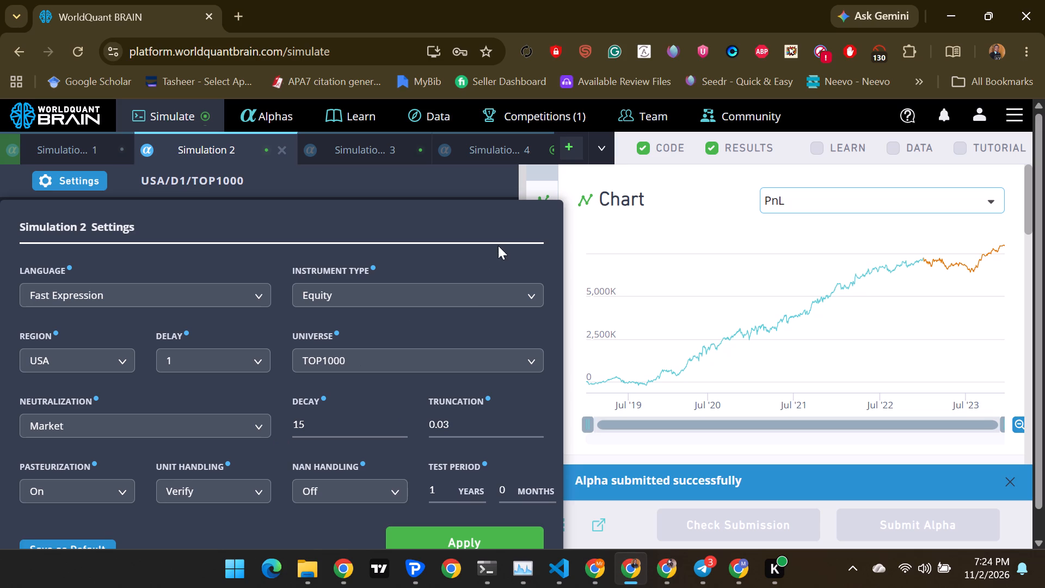
click(51, 150)
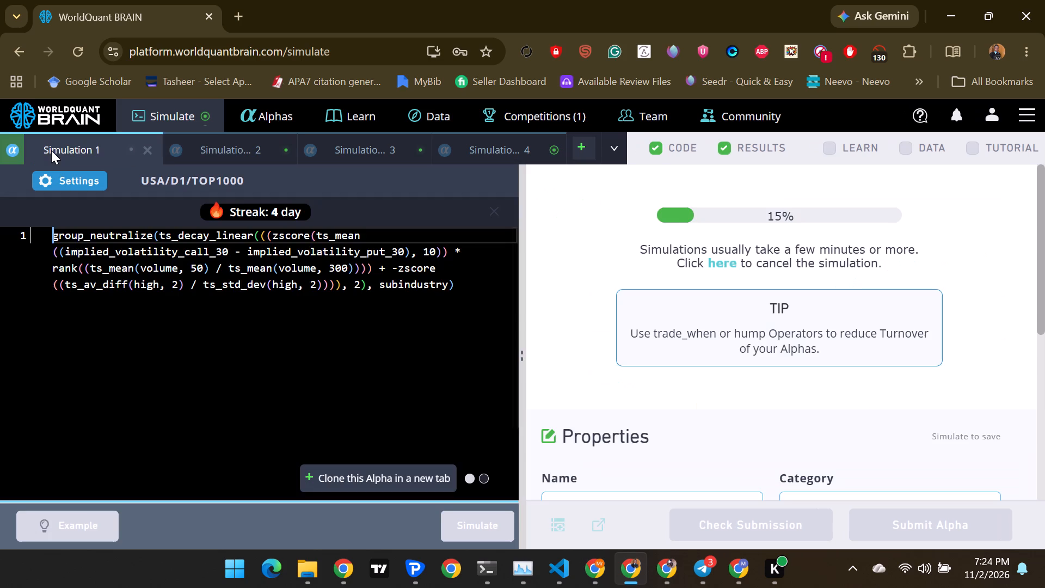
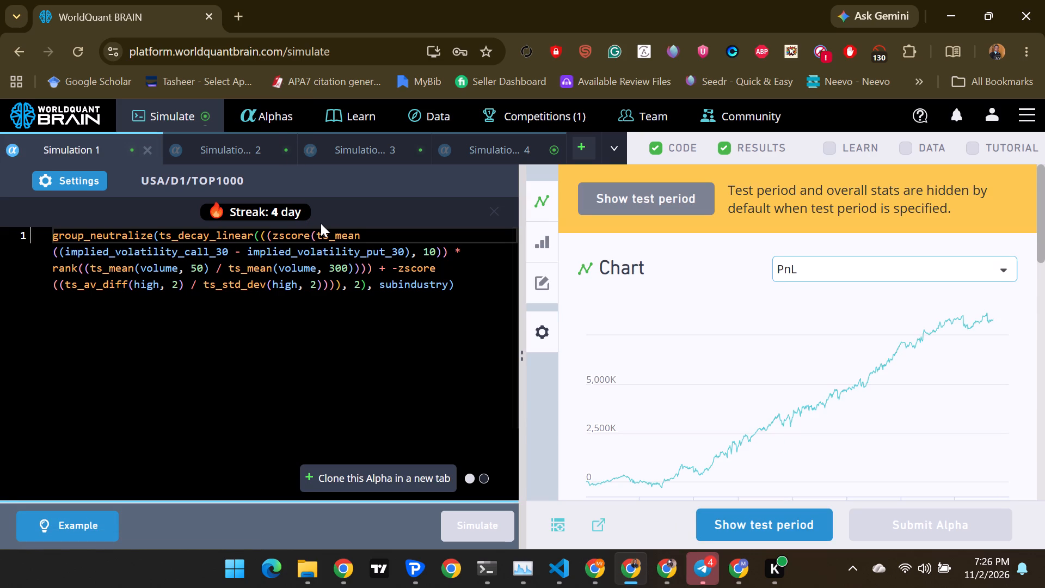
Show the Simulation 1 test period, check its submission eligibility and expand the failed test in IS Testing Status.
click(778, 519)
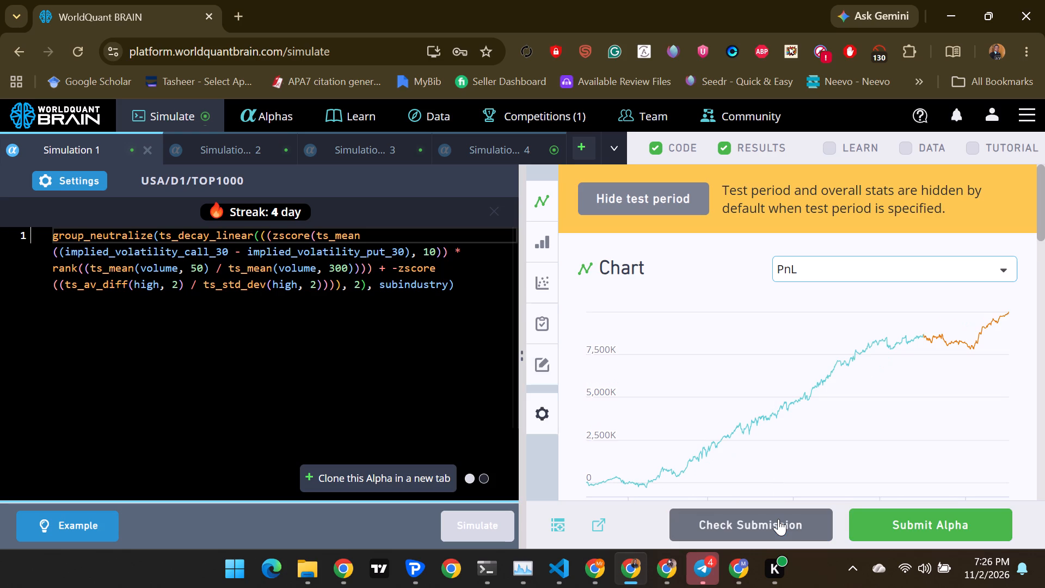
scroll(786, 468, down, 4)
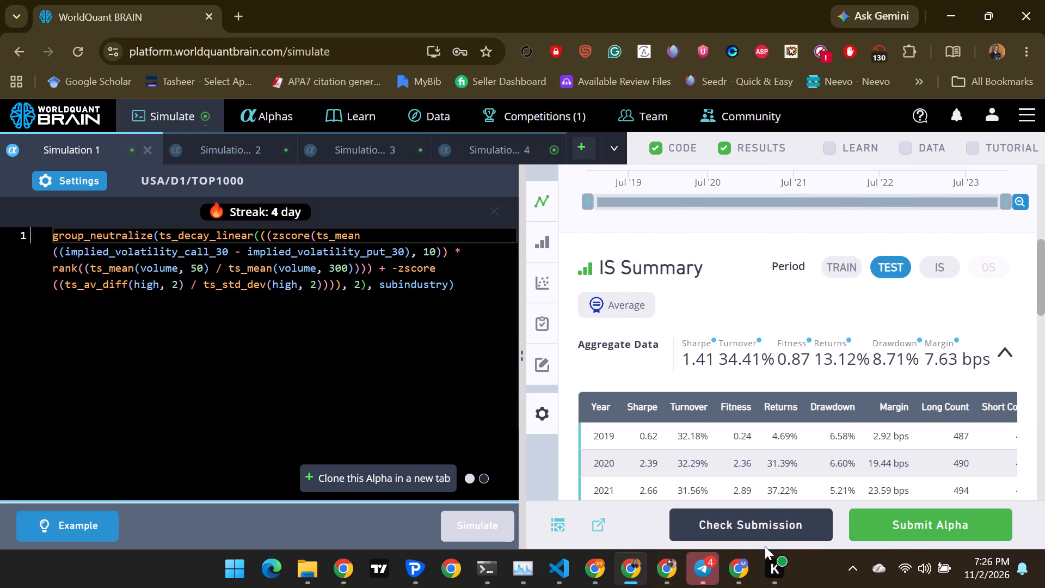
click(765, 546)
click(769, 527)
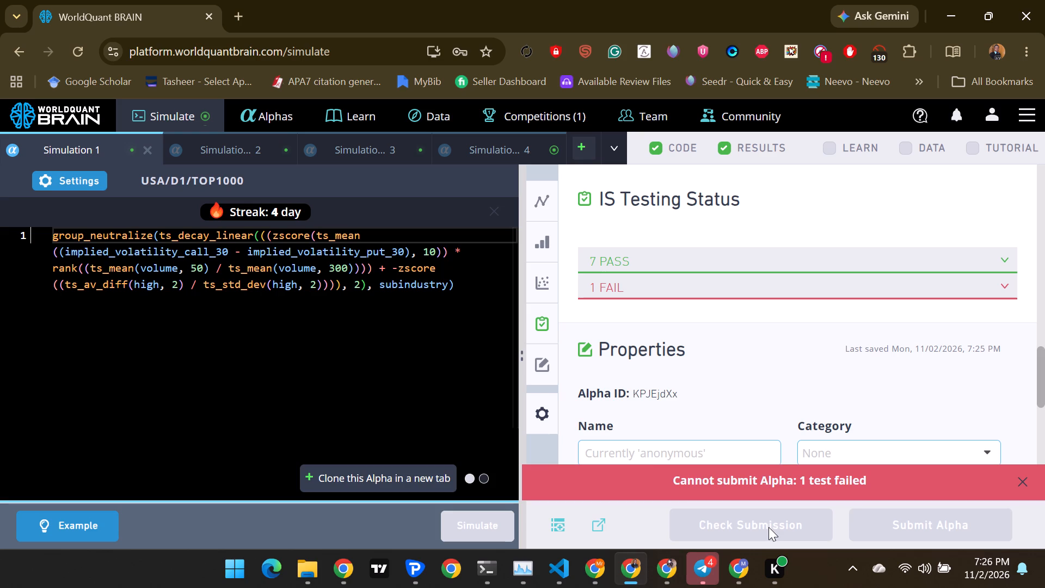
click(765, 278)
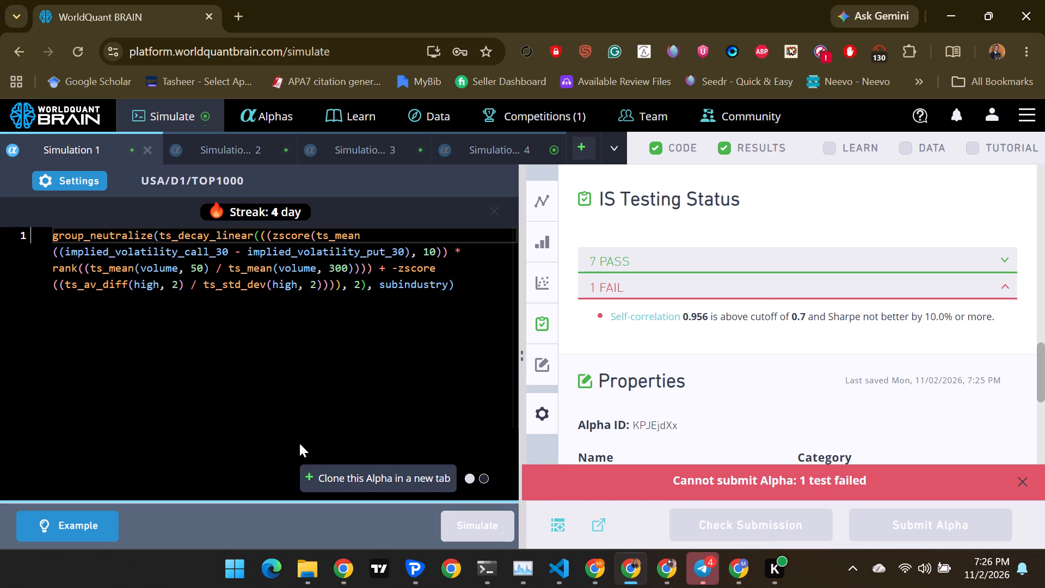
Clear the entire alpha expression from the Simulation 1 code editor.
drag(453, 293, 60, 241)
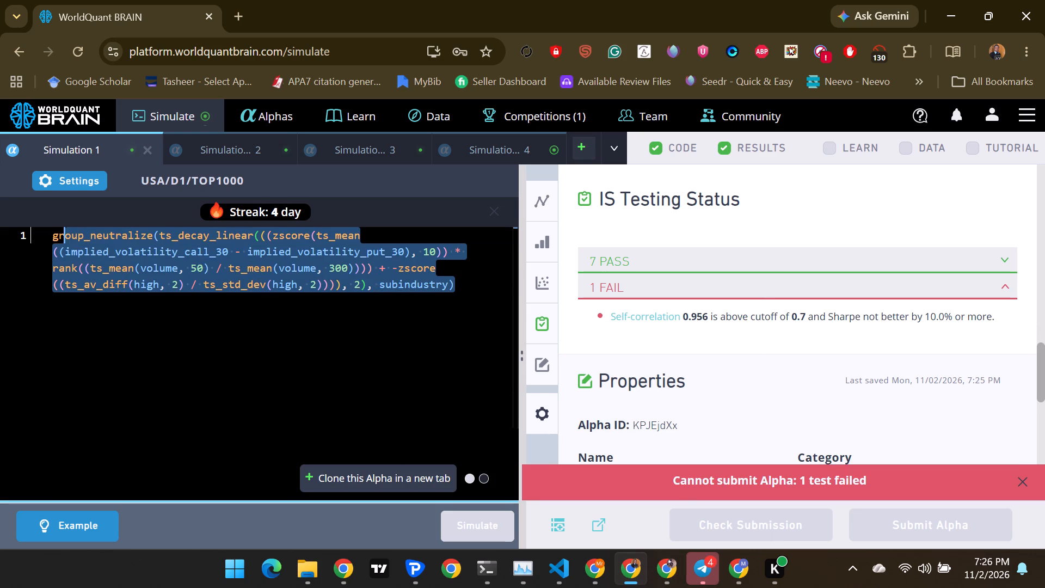
drag(60, 241, 44, 241)
key(BackSpace)
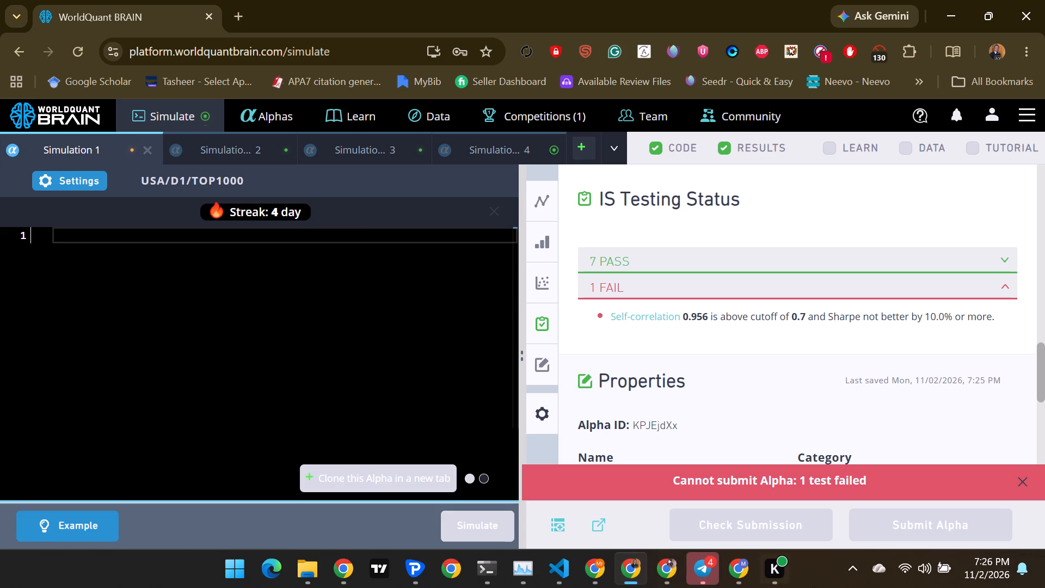
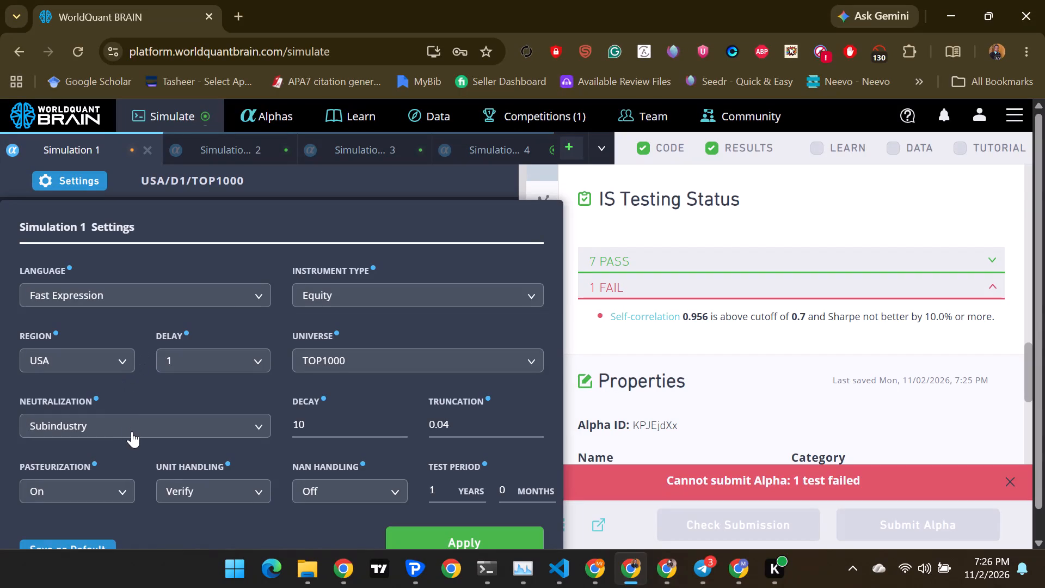
Set Simulation 1 to Industry neutralization and the TOP3000 universe, apply the settings and simulate the alpha.
click(132, 431)
click(66, 522)
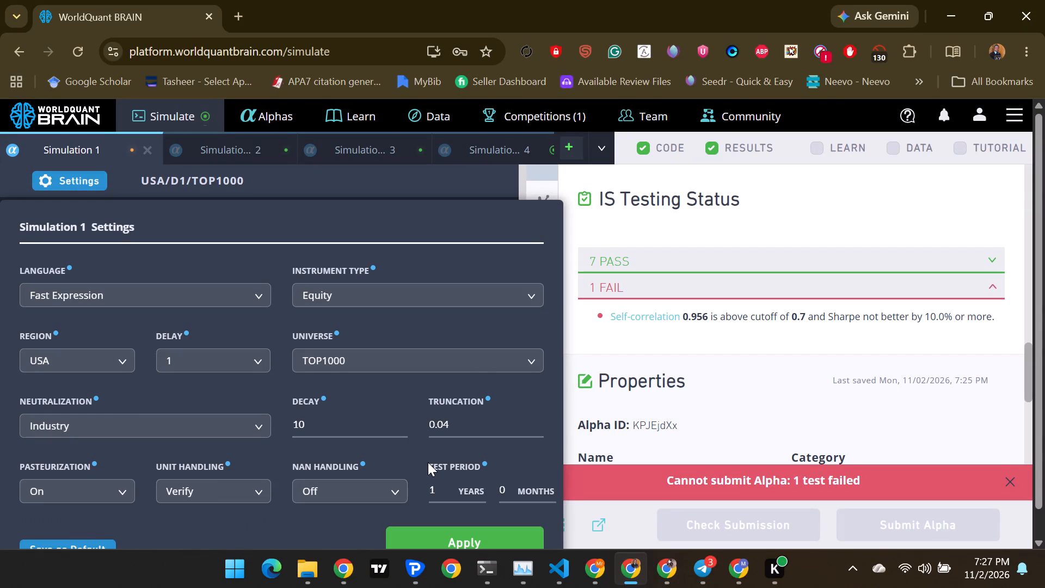
click(486, 365)
click(383, 393)
click(466, 537)
click(471, 525)
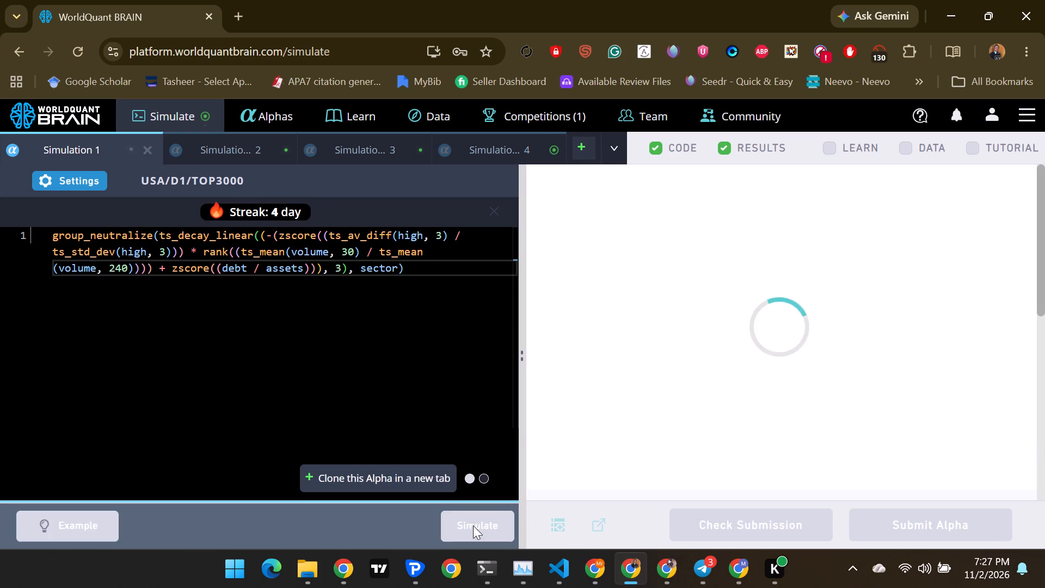